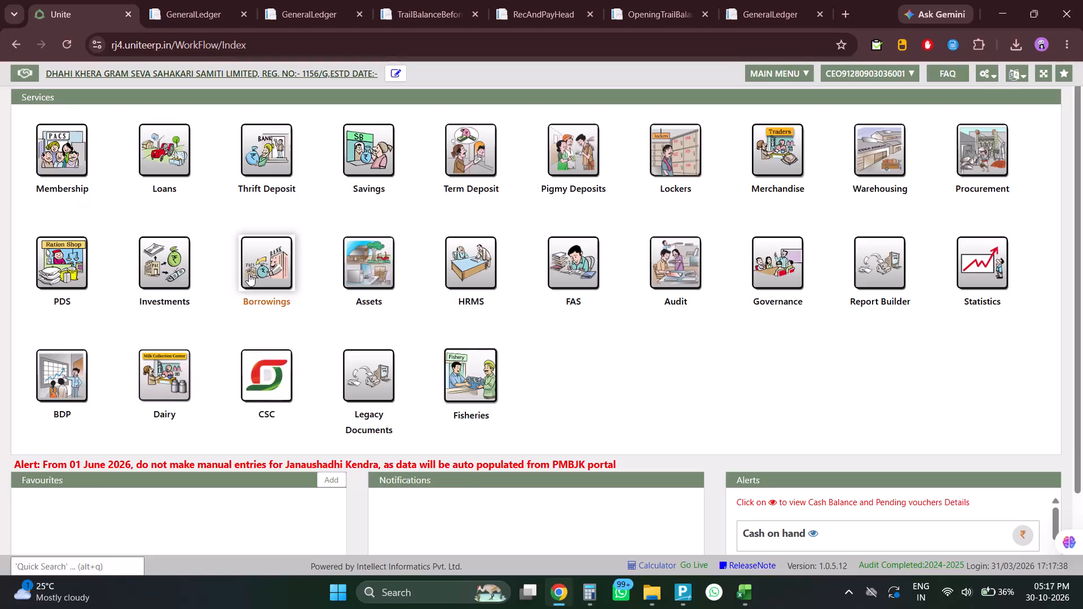
Open the BorrowingMissingTransaction form in the Borrowings module and select Borrowings Normal KCC as the borrowing product.
click(249, 273)
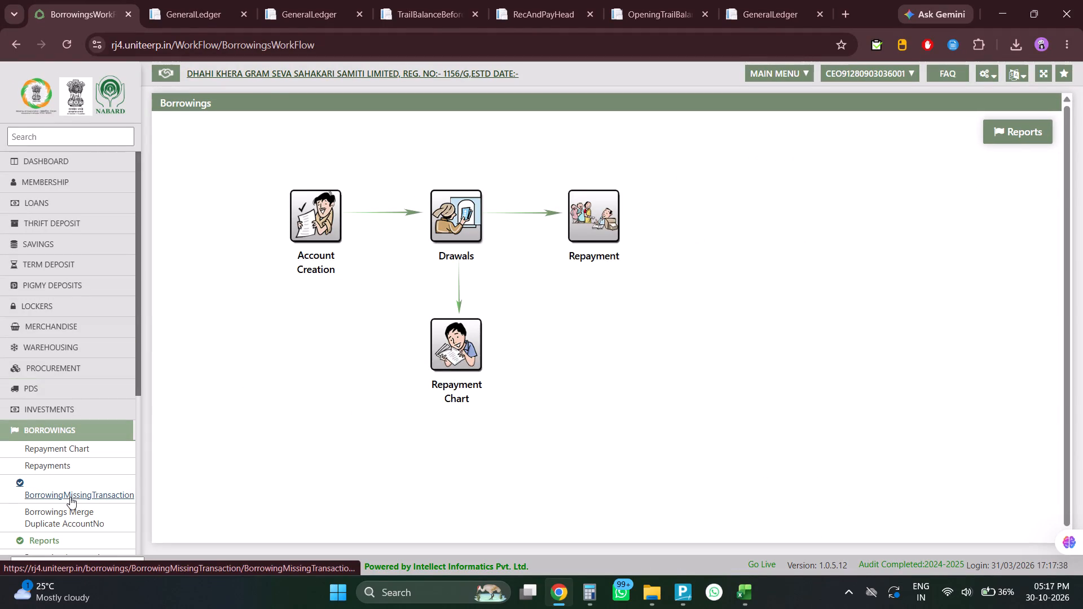
click(70, 497)
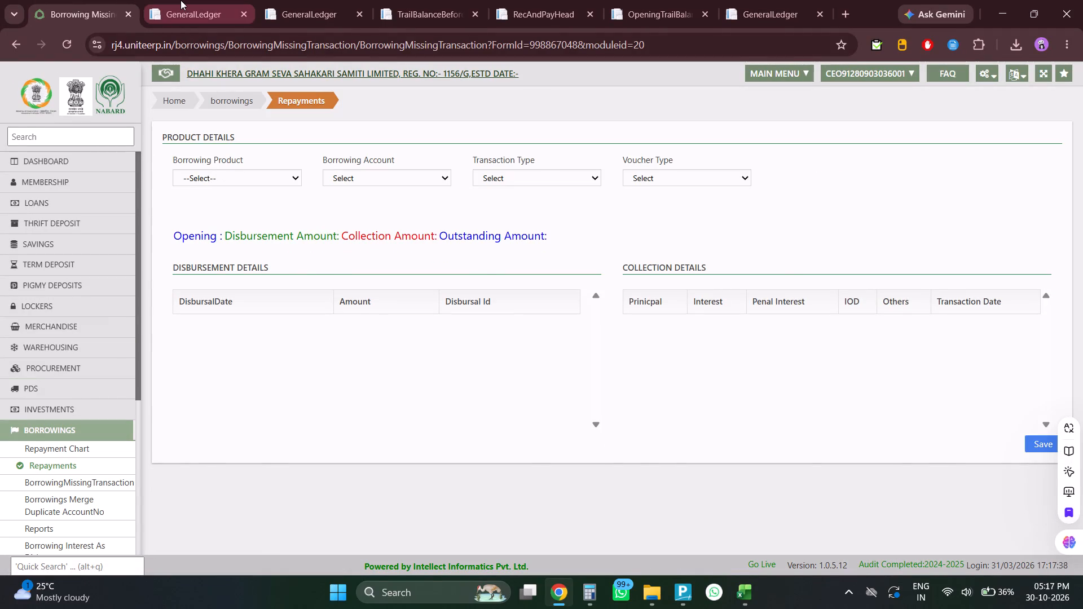
click(180, 0)
click(60, 0)
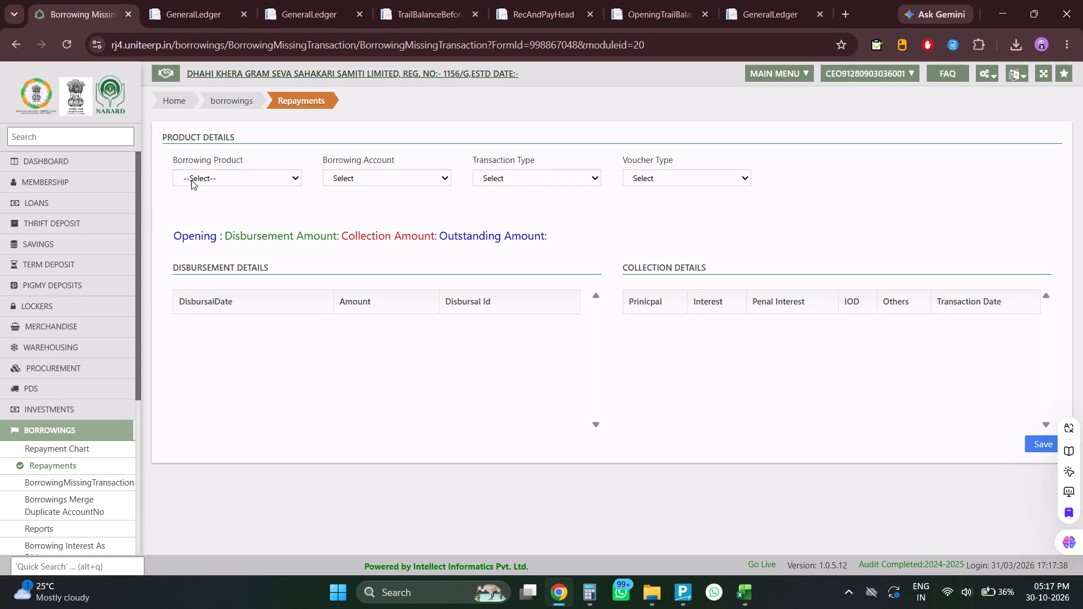
click(191, 180)
click(196, 208)
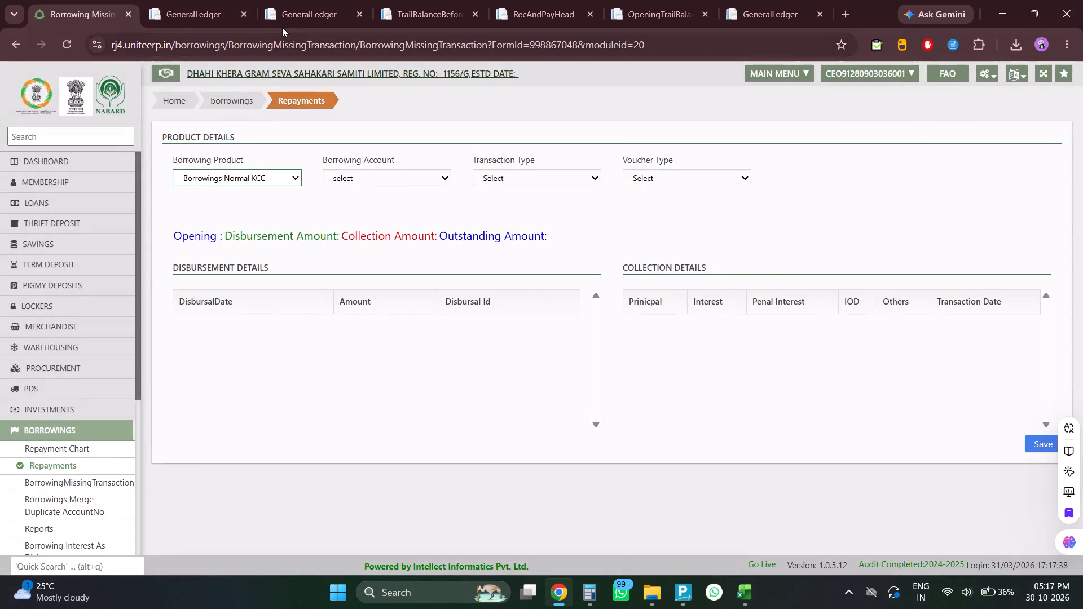
Compare the general ledger's row 10 borrowing account with the matching loan account in the Excel BRS sheet.
click(213, 0)
key(alt+Tab)
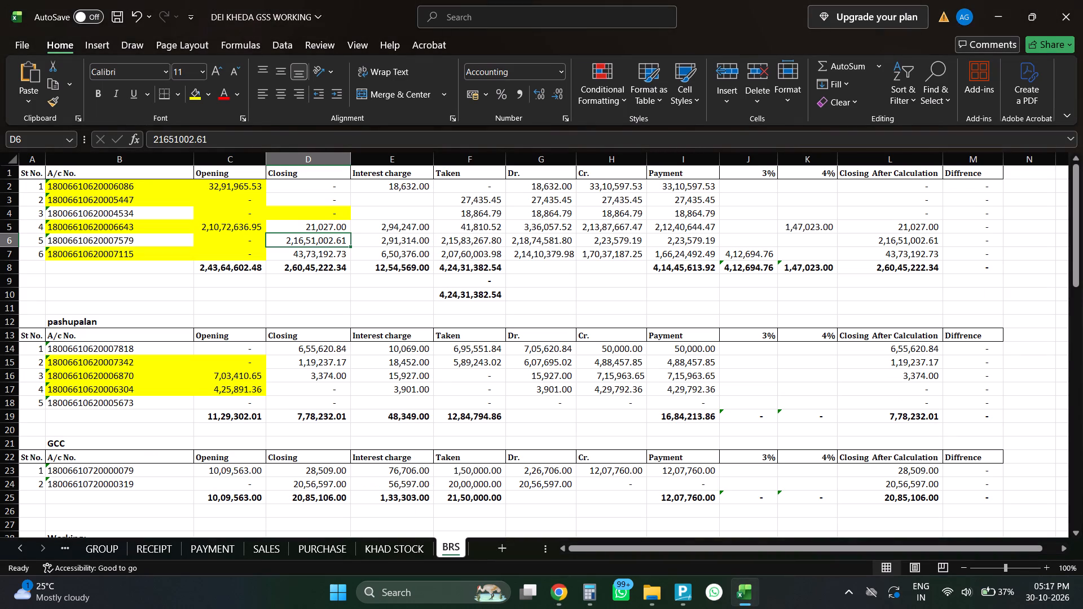
key(alt+Tab)
key(alt+Tab)
key(alt+Tab)
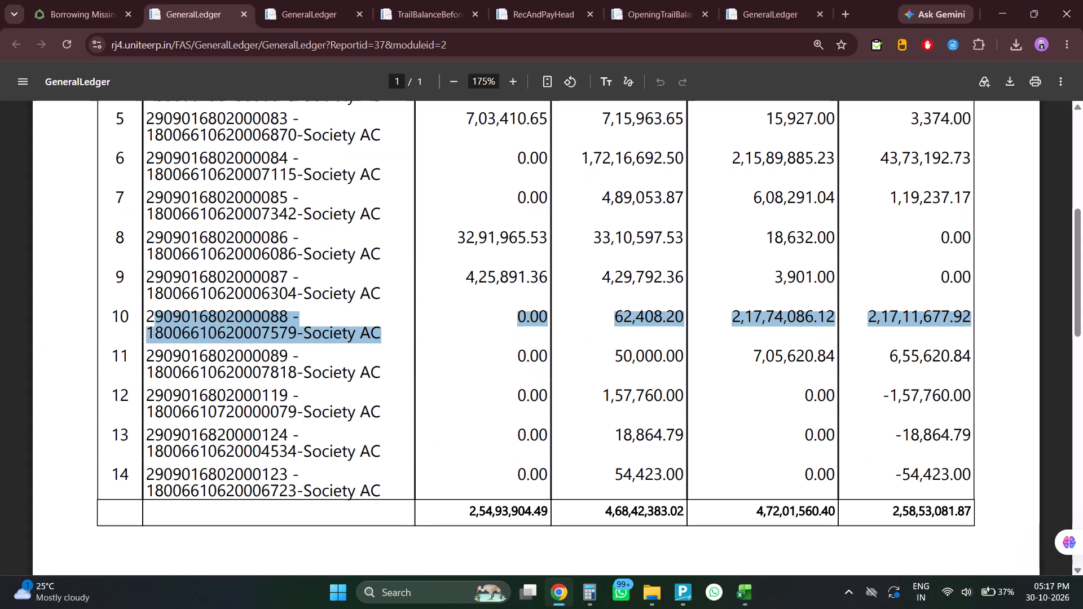
key(alt+Tab)
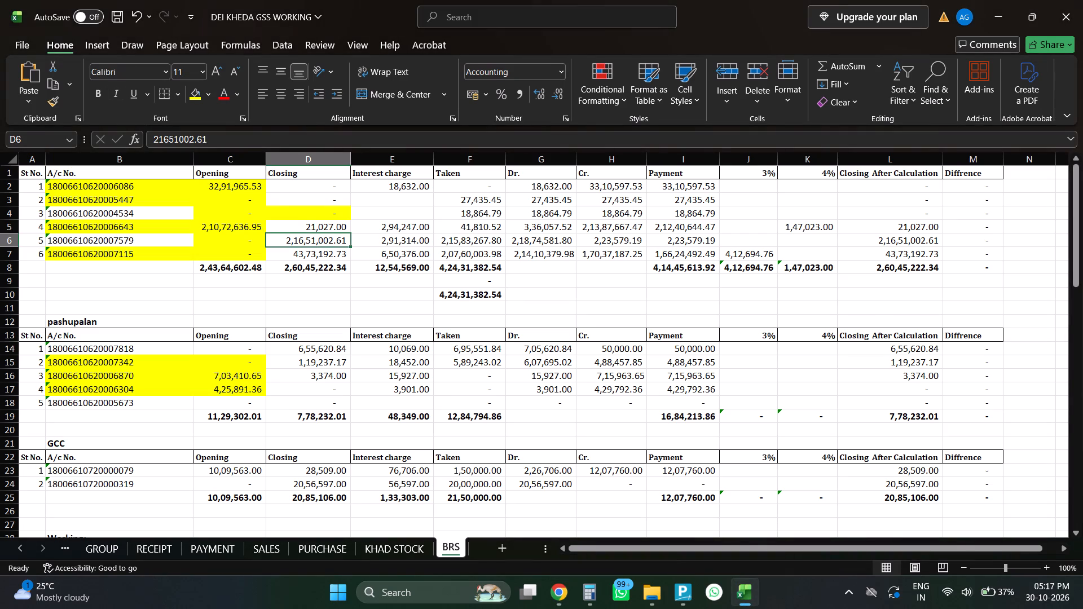
key(alt+Tab)
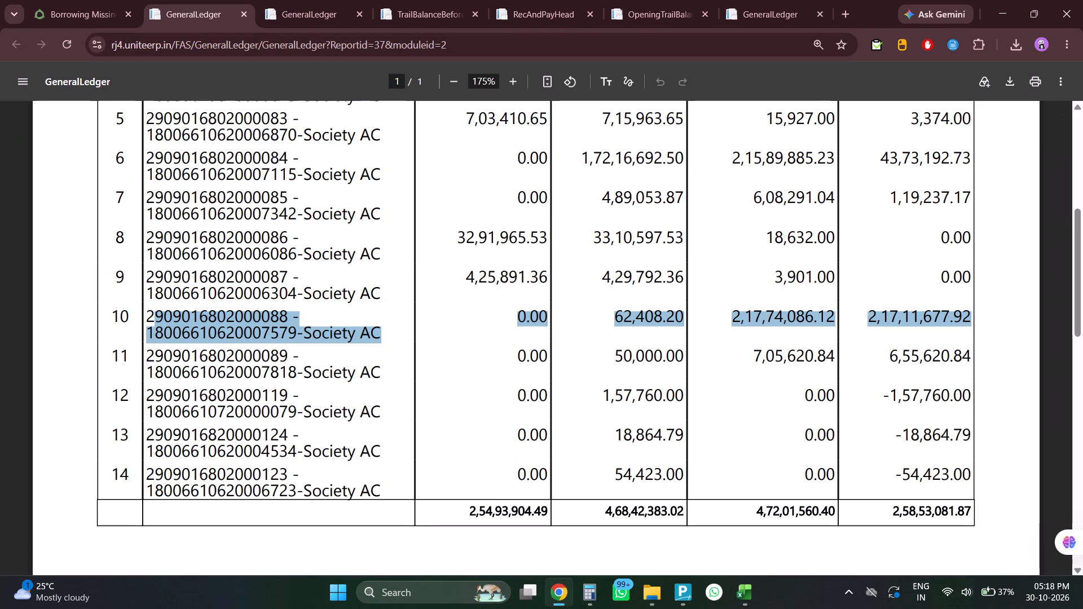
Select the account from general ledger row 10 as the borrowing account in the missing transaction form.
click(79, 0)
click(381, 183)
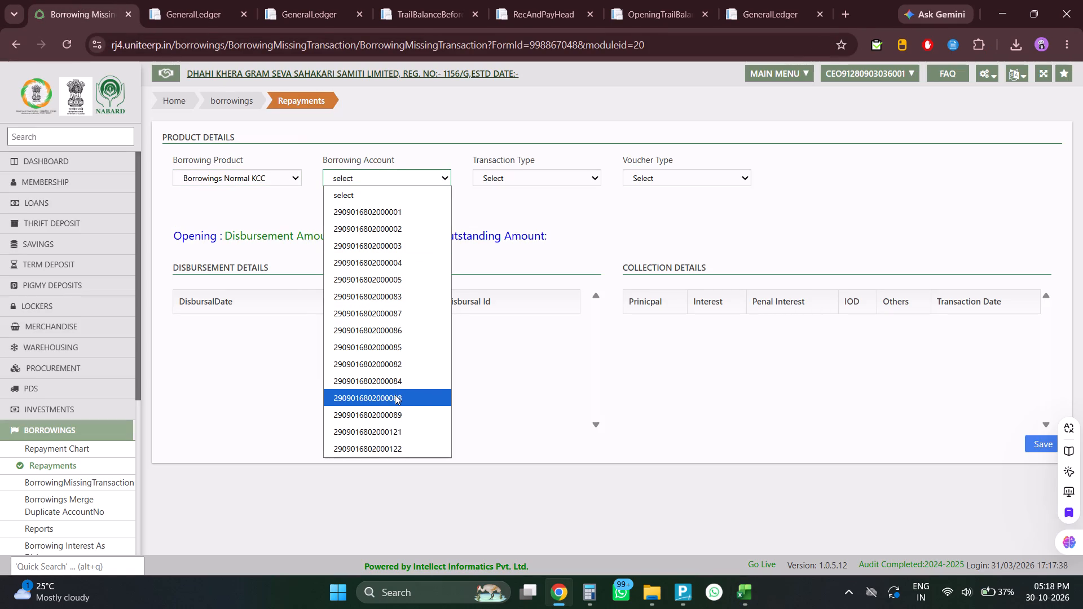
click(395, 395)
click(376, 199)
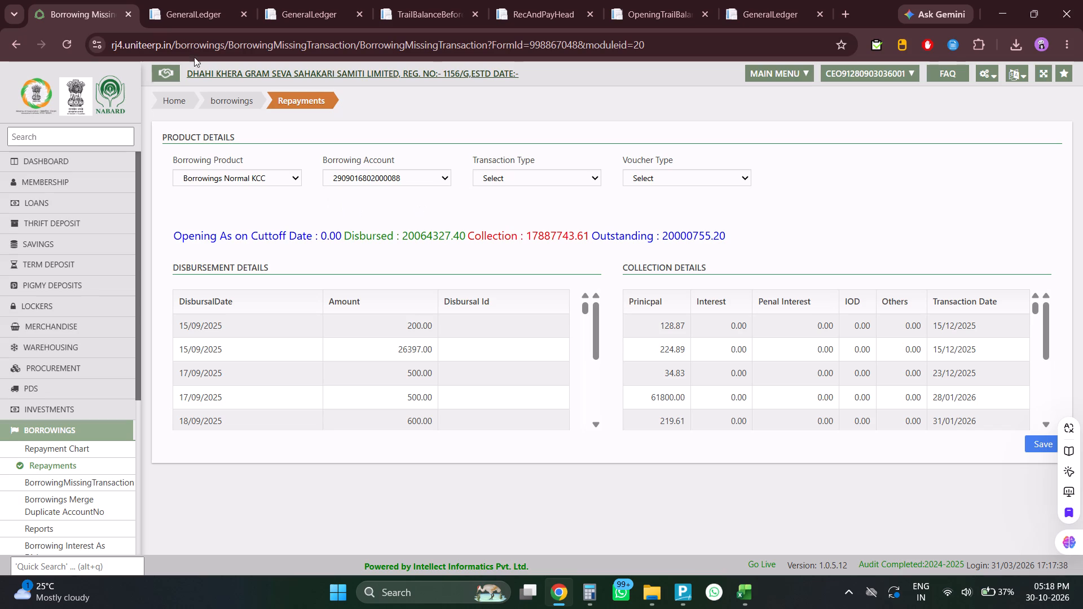
Check the selected account's ledger debit, credit and closing figures against its row in the Excel BRS sheet.
key(alt+Tab)
key(alt+Tab)
key(alt+Tab)
key(alt+Tab)
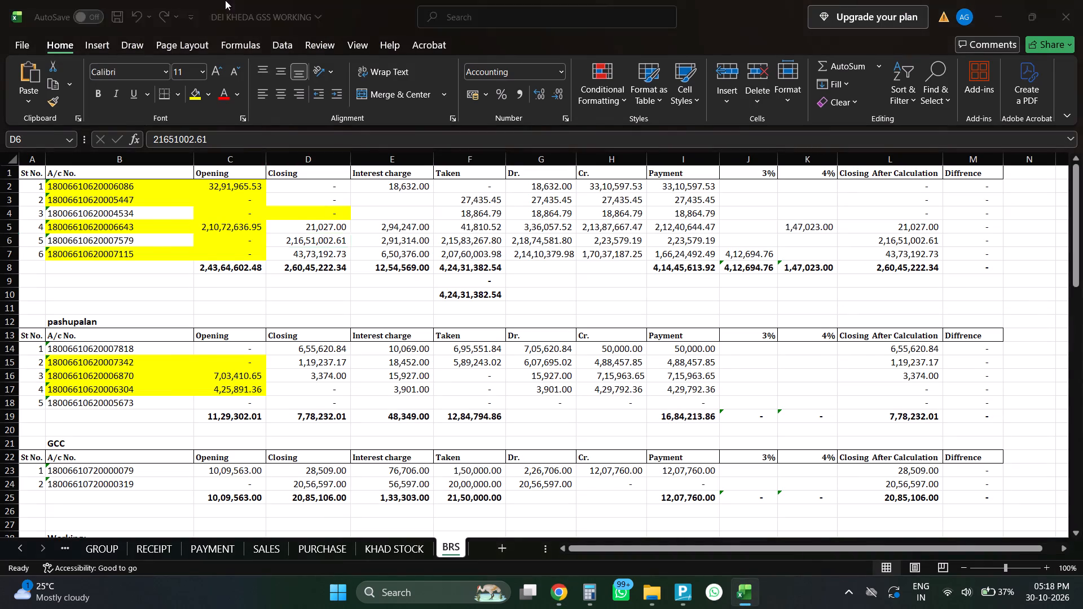
click(193, 0)
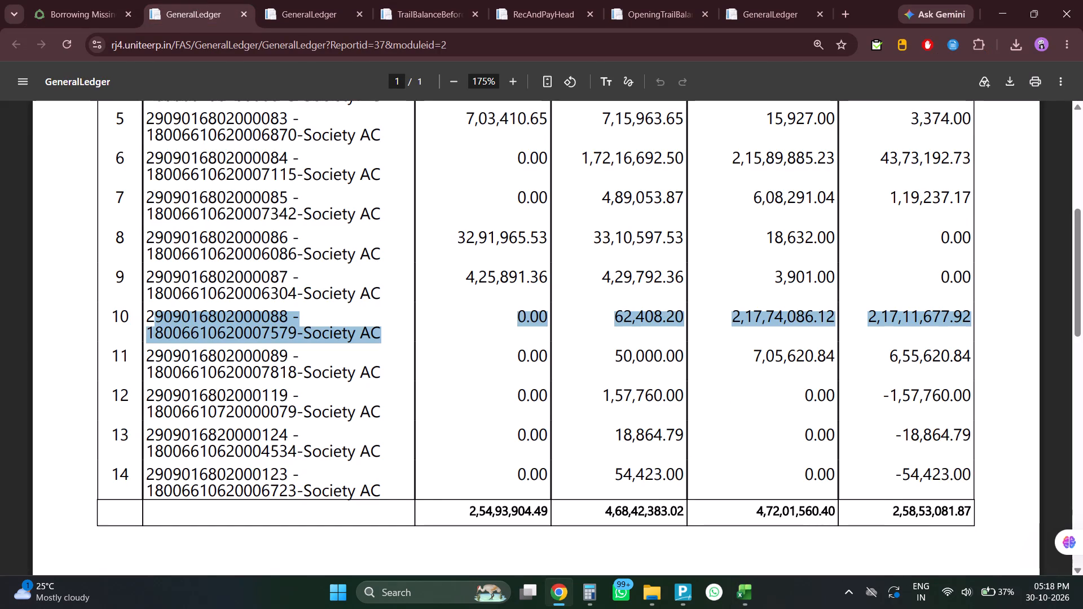
key(alt+Tab)
key(alt+Tab)
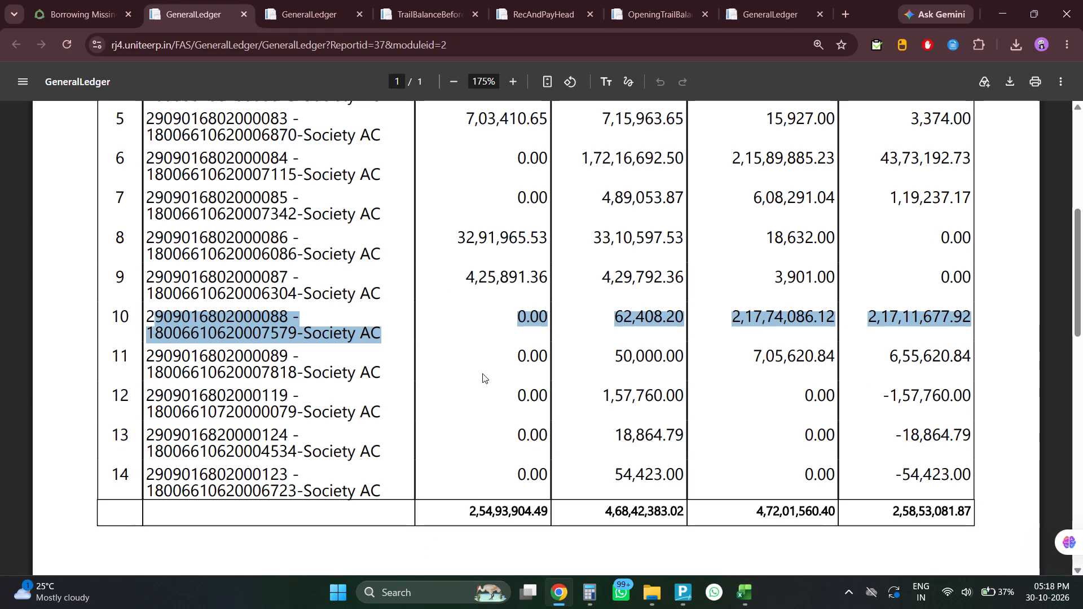
key(alt+Tab)
key(alt+Tab)
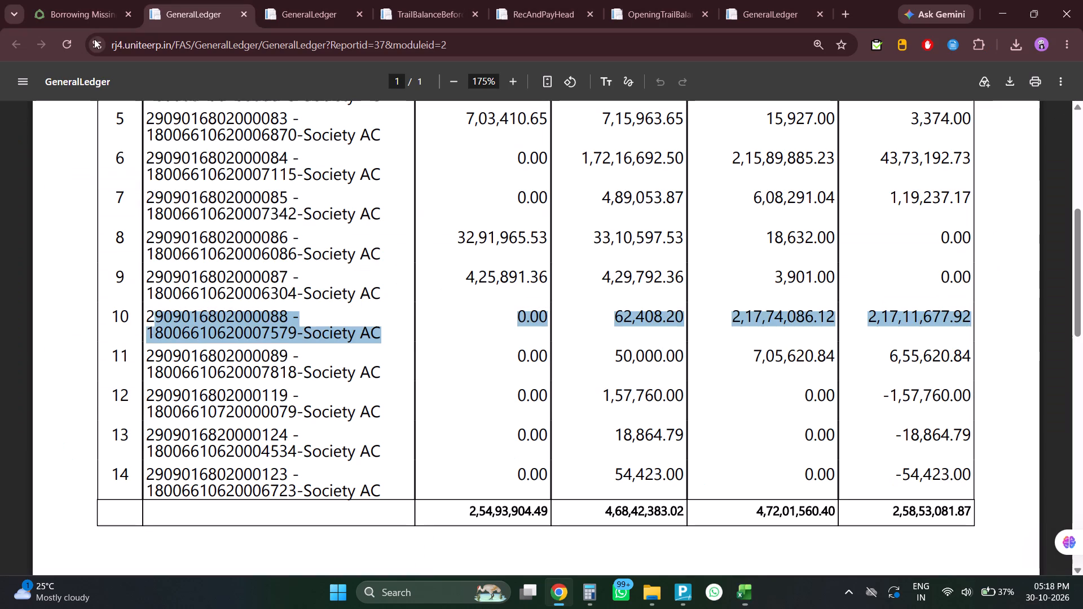
Examine the account's September and October 2025 disbursements in the missing transaction form against its interest charge in BRS cell E6.
click(94, 39)
click(98, 10)
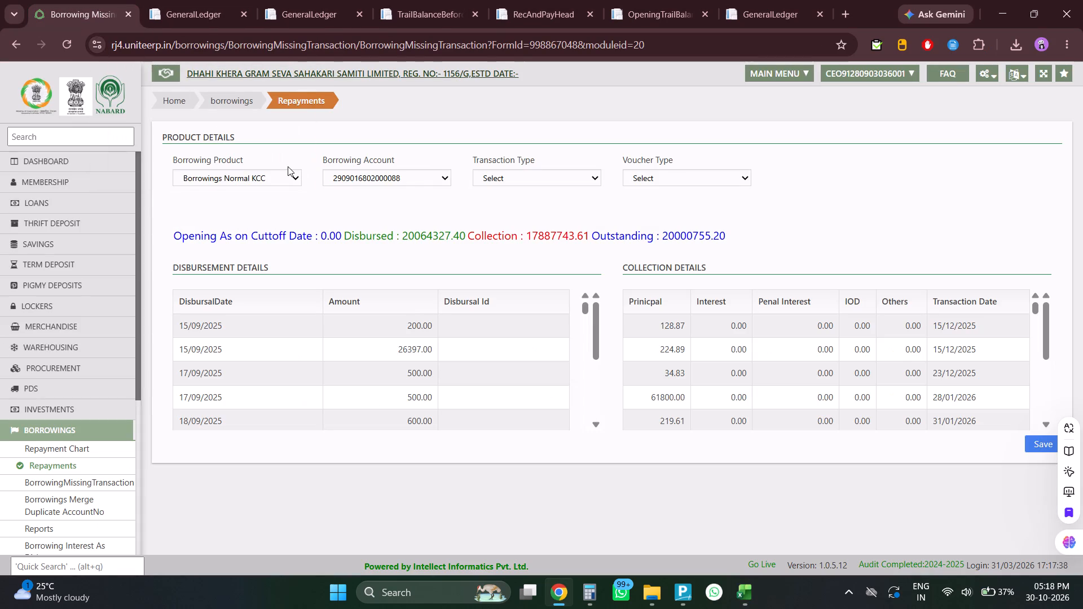
scroll(515, 356, down, 1)
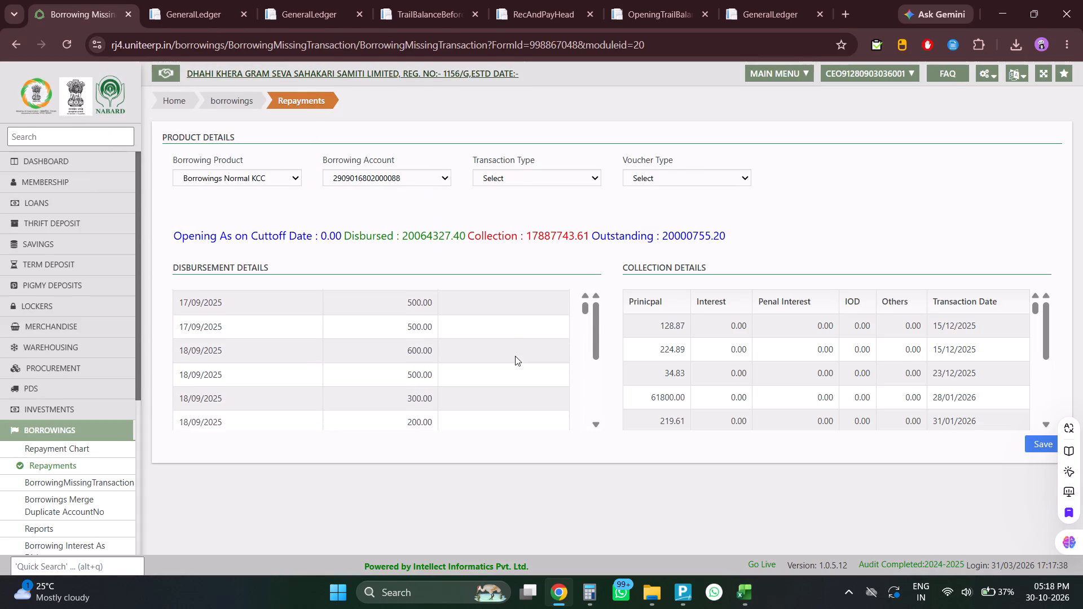
scroll(515, 356, up, 2)
scroll(515, 356, down, 3)
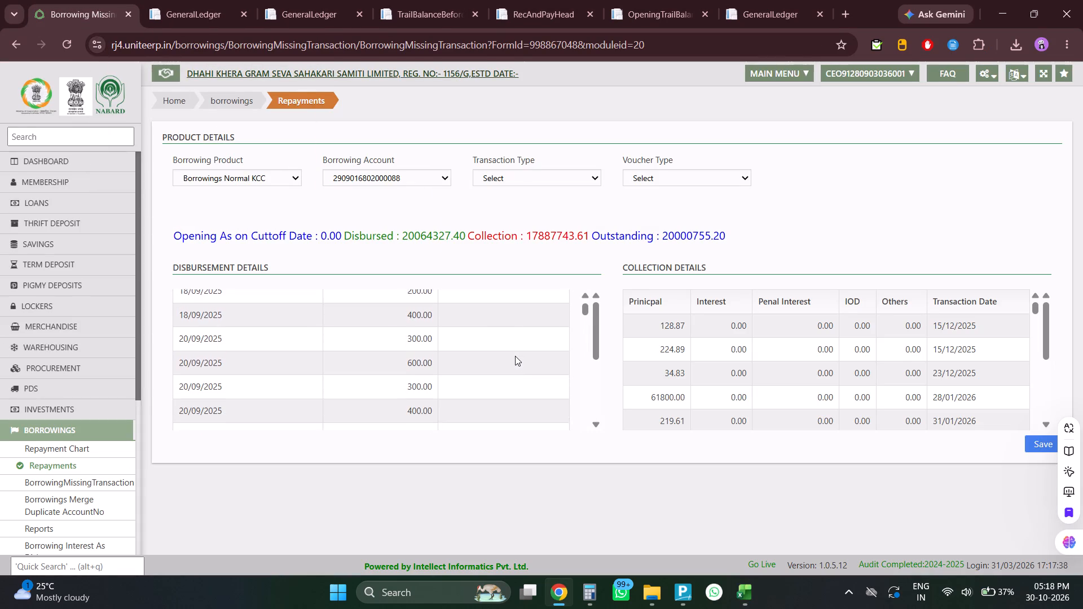
scroll(515, 356, down, 1)
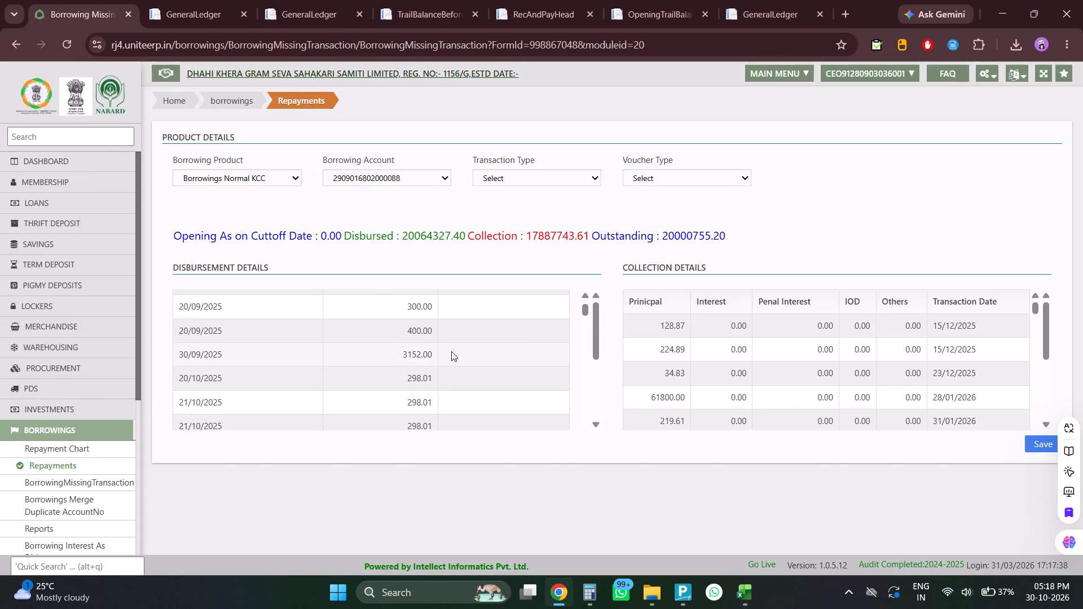
key(alt+Tab)
key(Right)
key(alt+Tab)
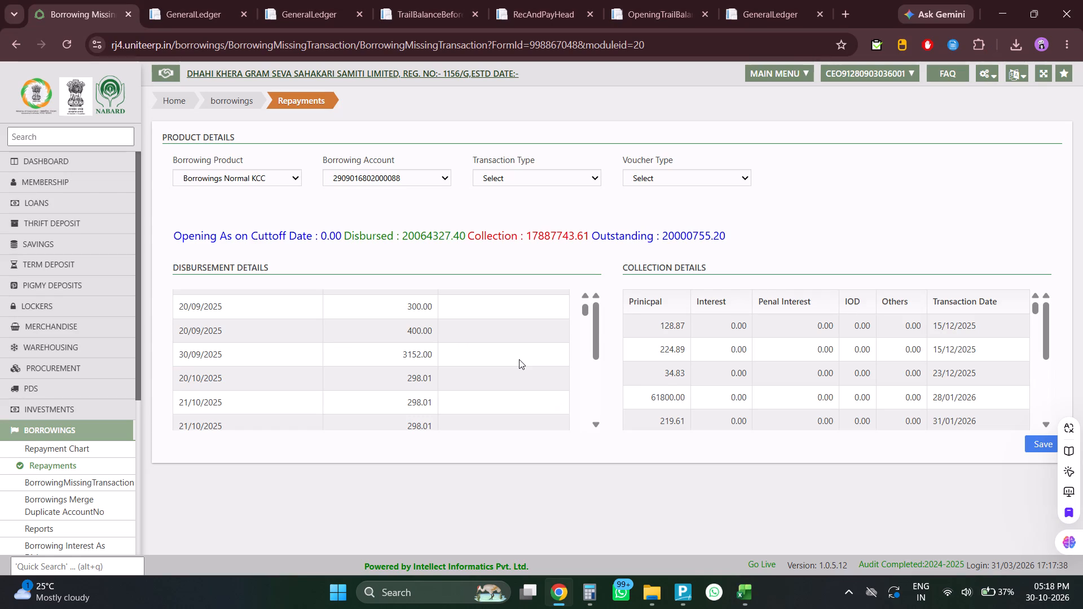
key(alt+Tab)
key(alt+Tab)
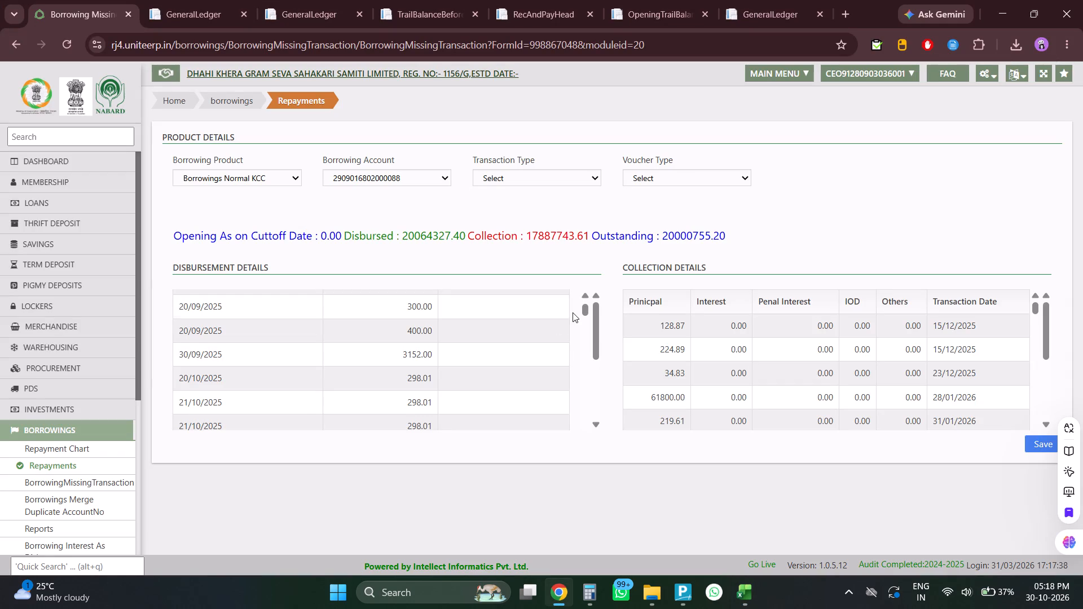
Examine the account's latest disbursement entries, up to June 2026, against the interest charge in BRS cell E6.
drag(582, 310, 597, 521)
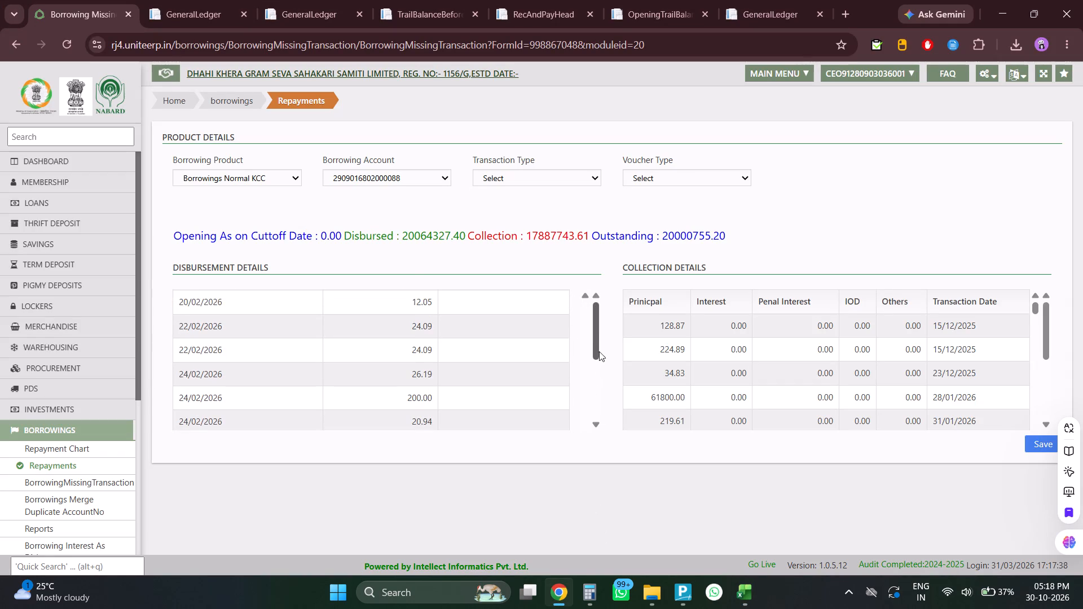
drag(598, 342, 606, 470)
drag(583, 388, 584, 426)
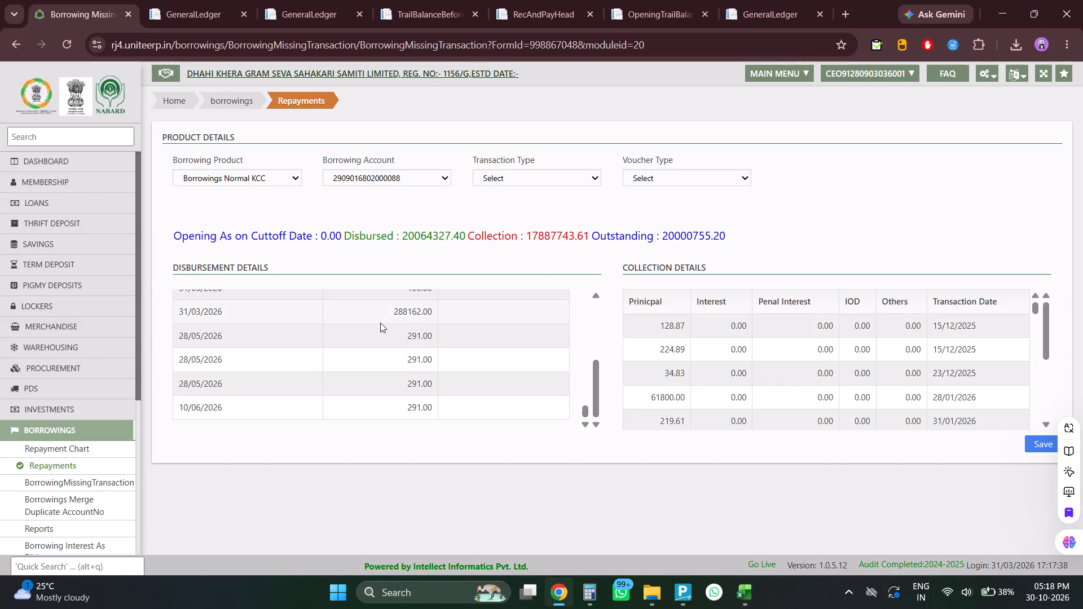
key(alt+Tab)
key(alt+Tab)
key(alt+Tab)
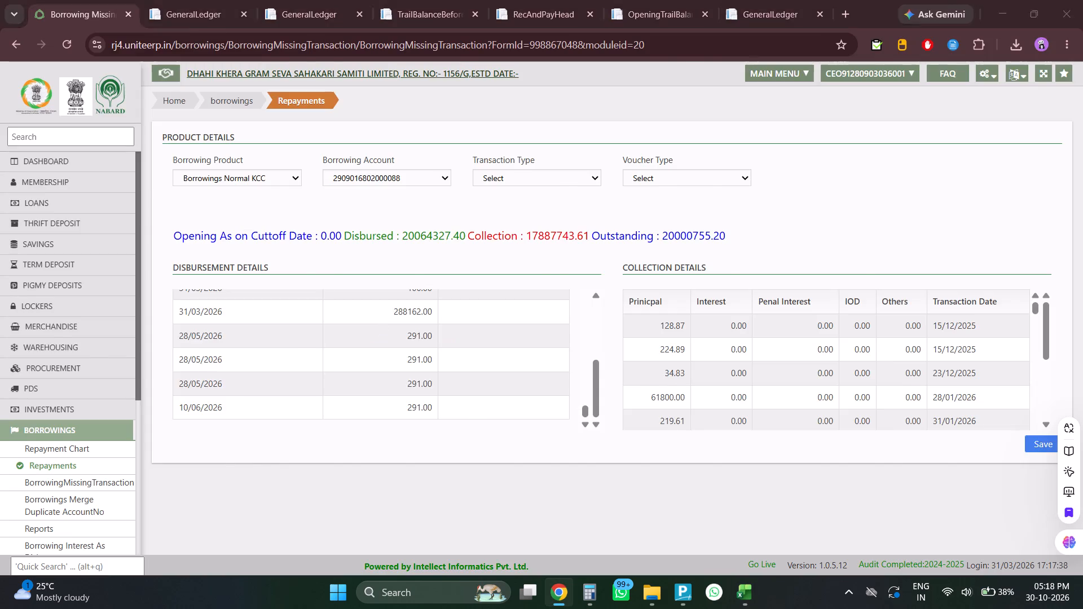
key(alt+Tab)
key(alt+Tab)
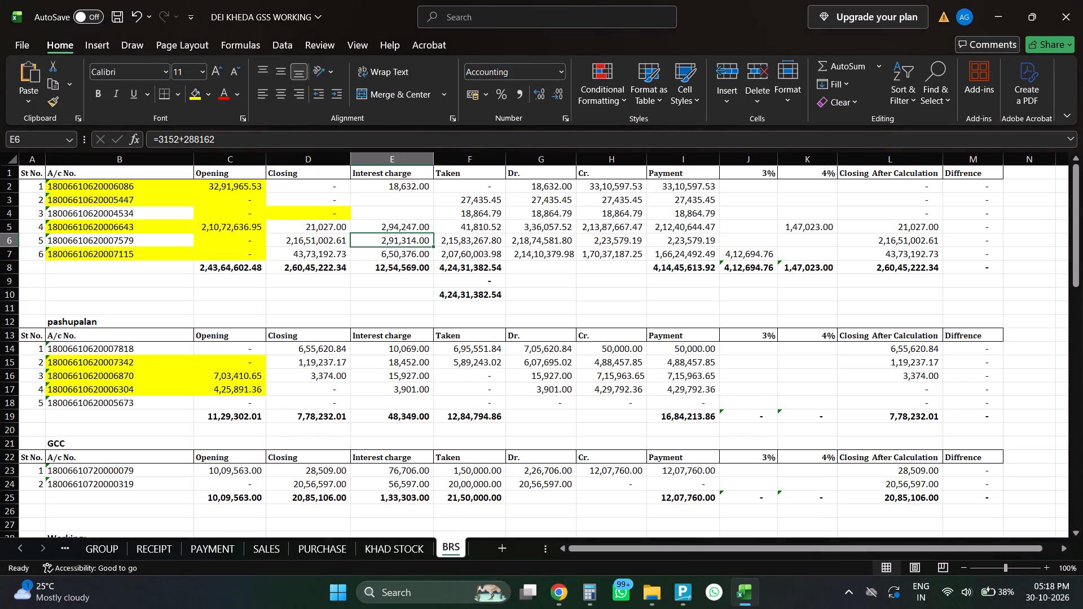
Copy the closing balance 2,17,11,677.92 from general ledger row 10 into cell D10 of the Excel BRS sheet.
key(Left)
key(alt+Tab)
click(186, 0)
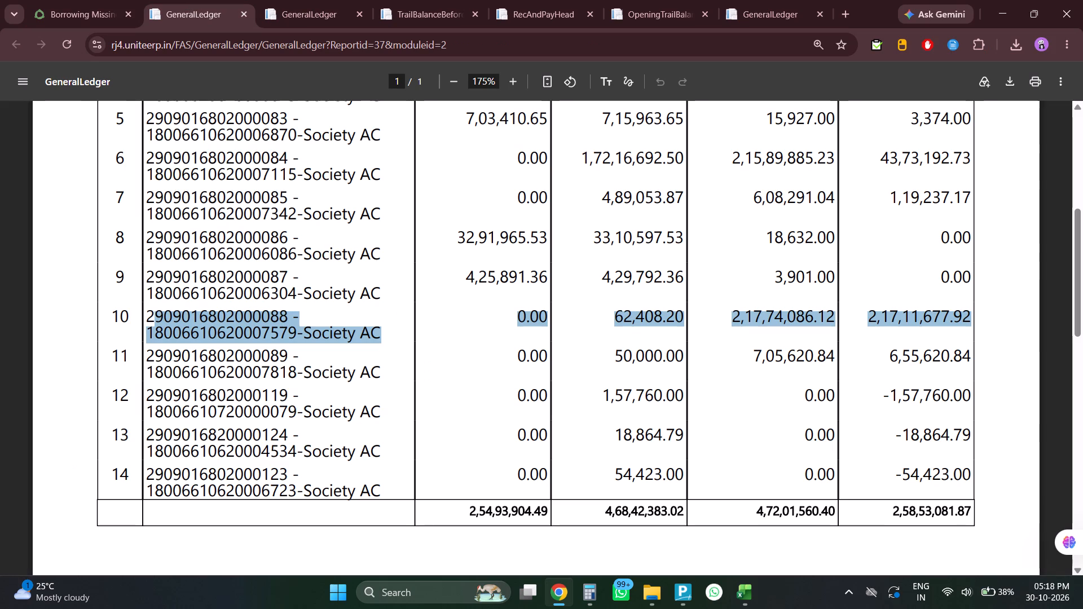
drag(867, 318, 986, 322)
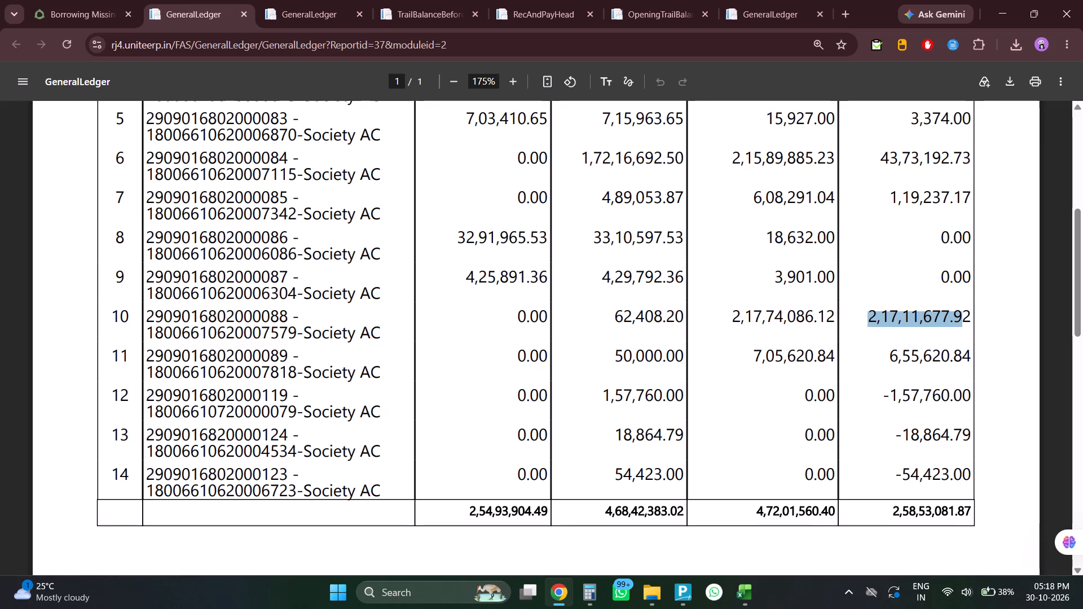
key(ctrl+c)
key(alt+Tab)
key(Down)
key(Down)
key(Down)
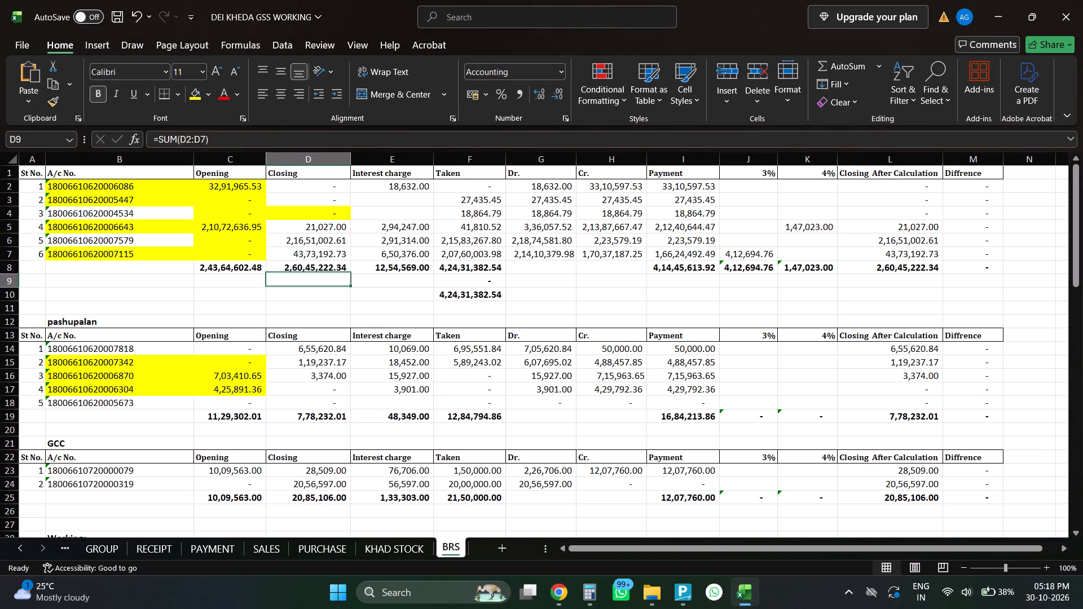
key(Down)
key(ctrl+v)
Enter the formula +D6-D10 in cell D11 to calculate the difference between the BRS and ledger closing balances.
key(Down)
key(plus)
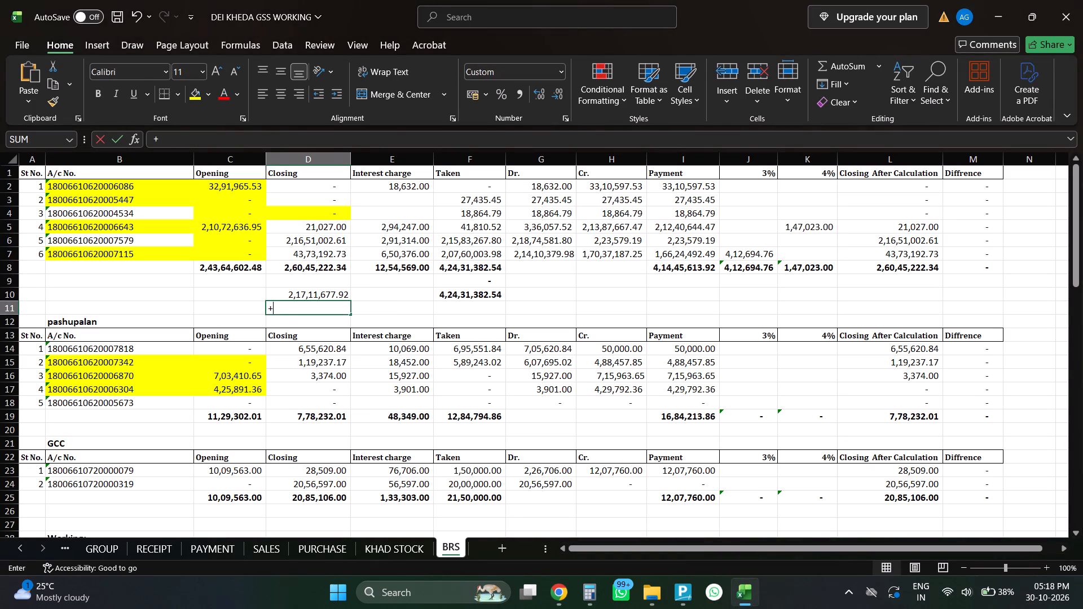
key(Up)
key(Up)
key(Up)
key(Up)
key(Up)
key(minus)
key(Up)
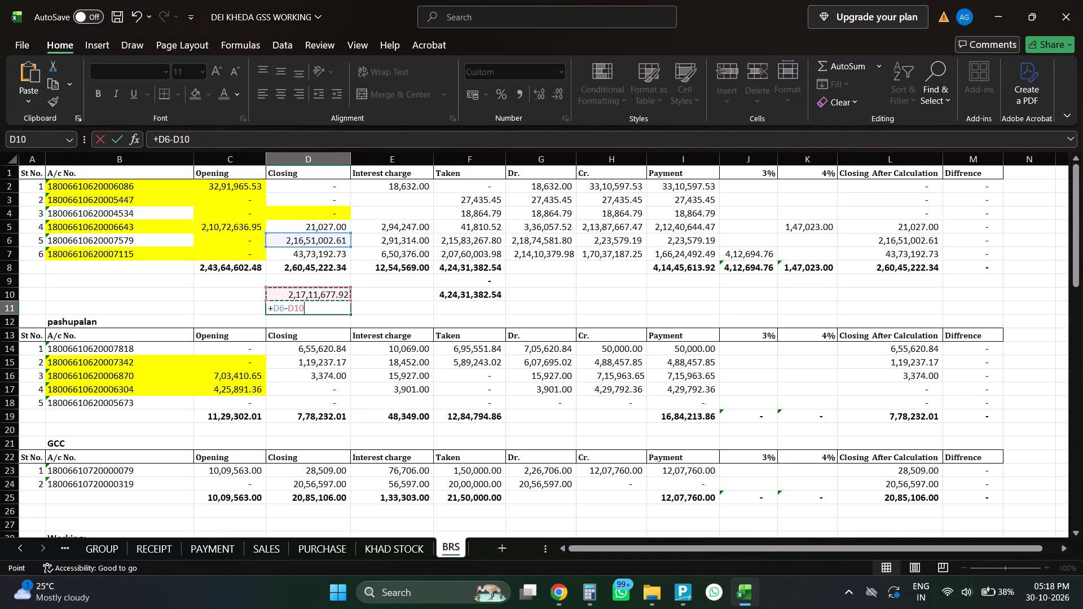
key(Return)
key(Up)
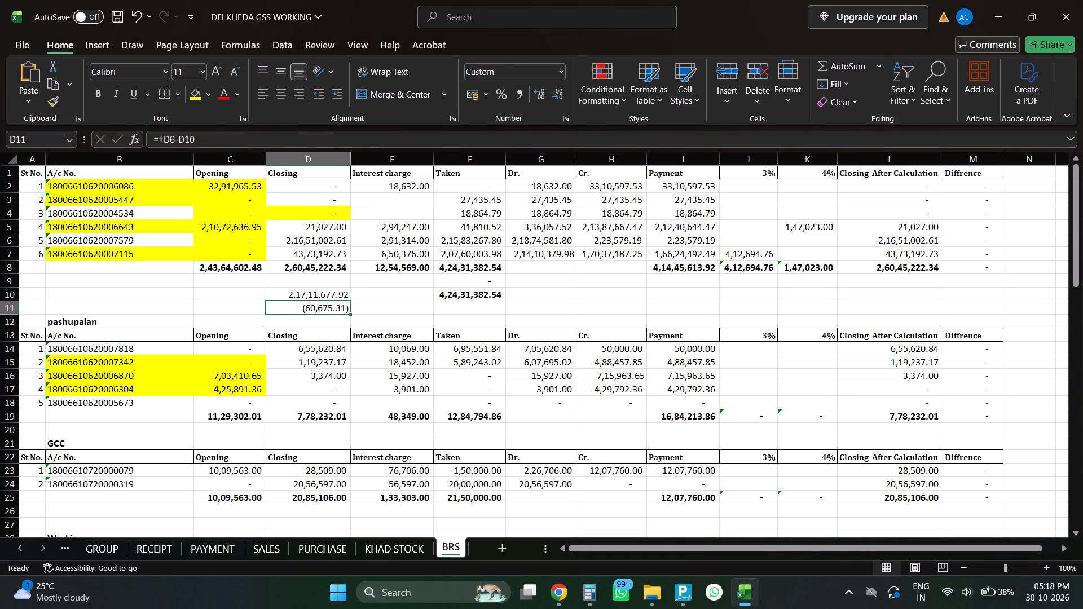
Set up the ledger row 10 account's missing transaction as Collections with voucher type Transfer, to ledger BANK LOAN ADJUSTMENT.
key(alt+Tab)
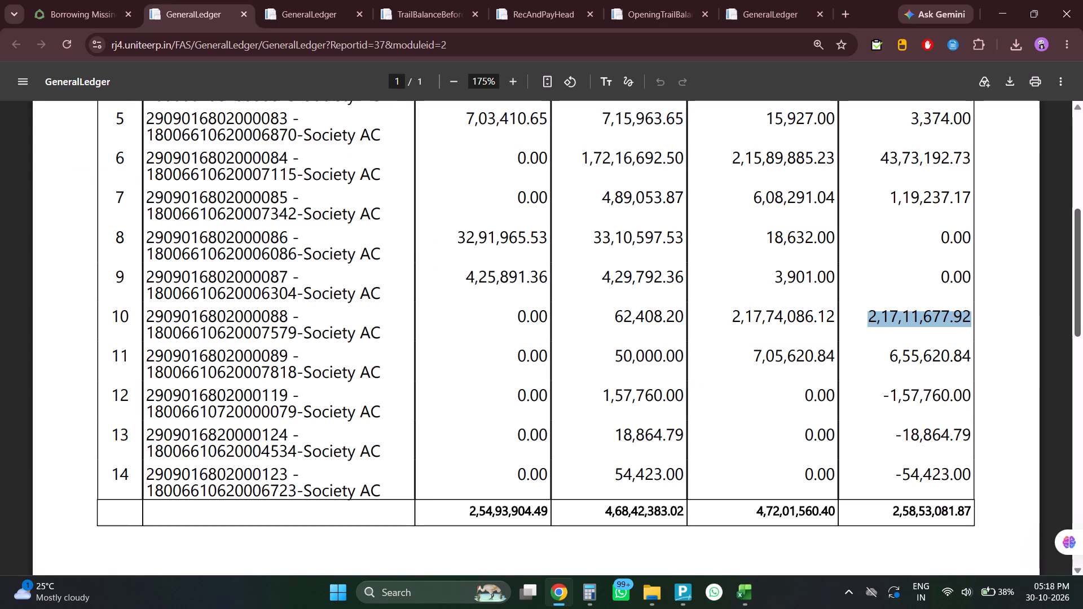
drag(141, 319, 1058, 333)
key(alt+Tab)
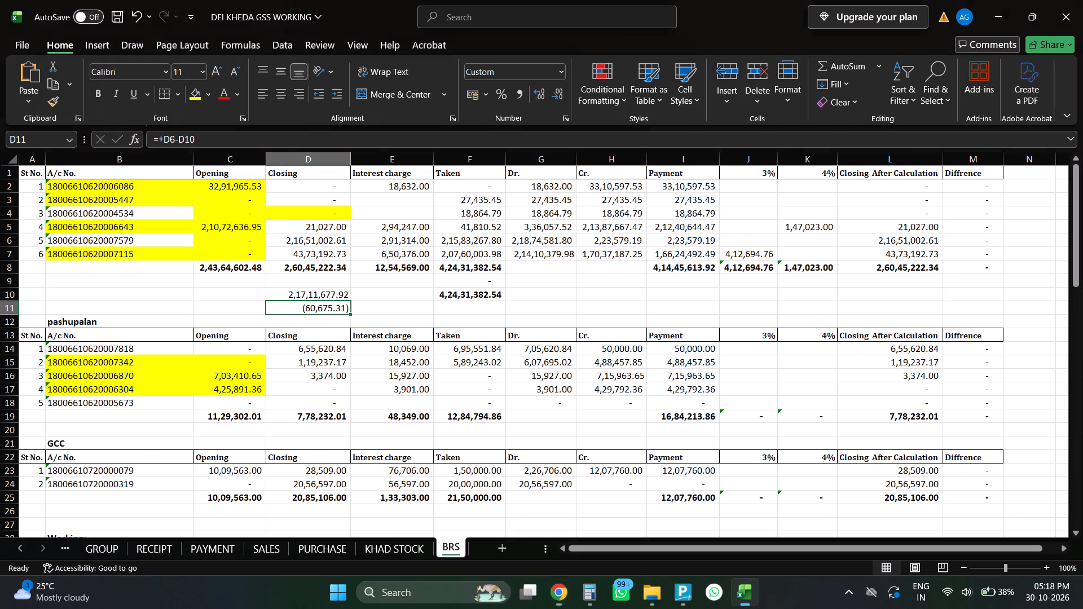
key(alt+Tab)
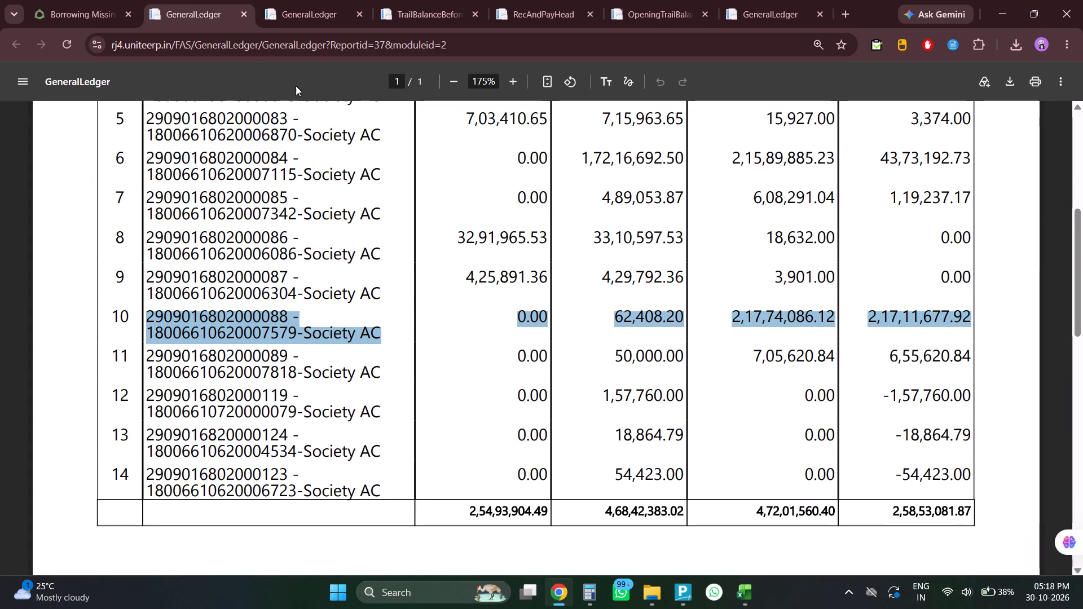
click(108, 0)
click(507, 176)
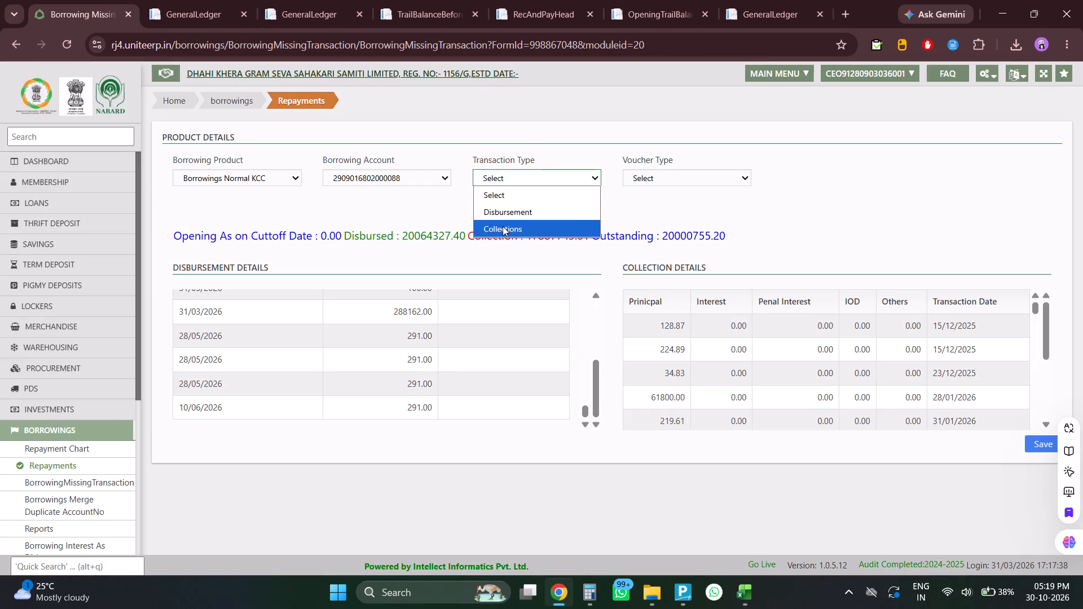
click(503, 226)
click(679, 174)
click(657, 228)
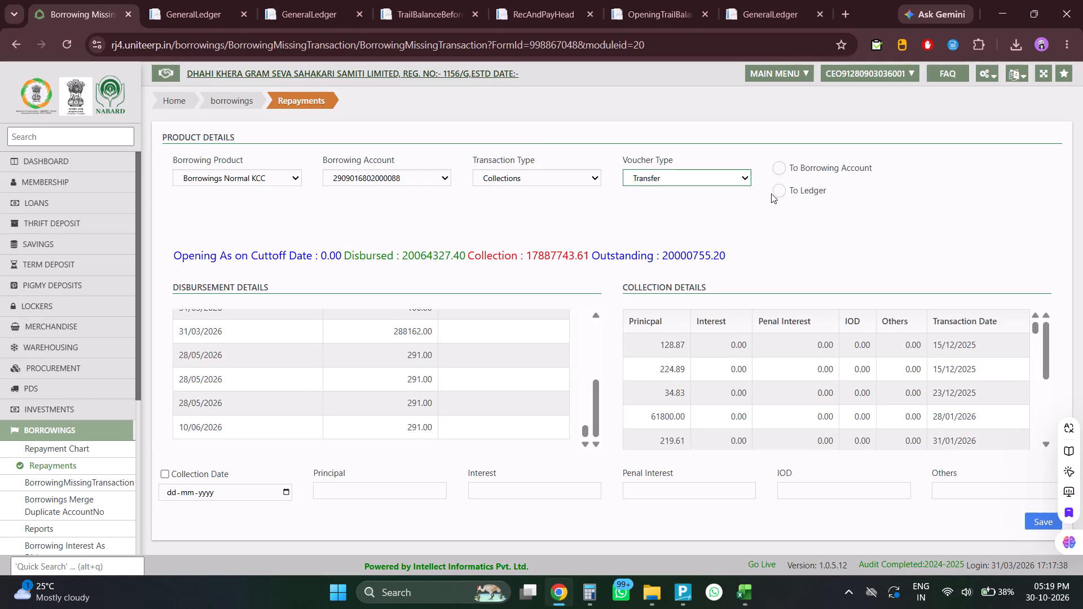
click(779, 191)
click(954, 173)
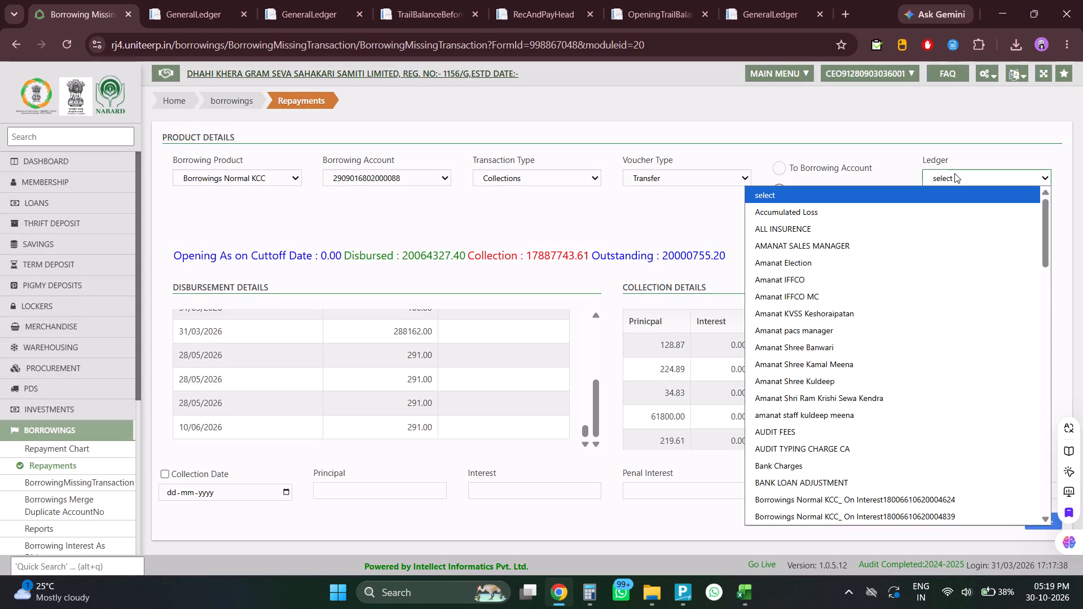
click(818, 481)
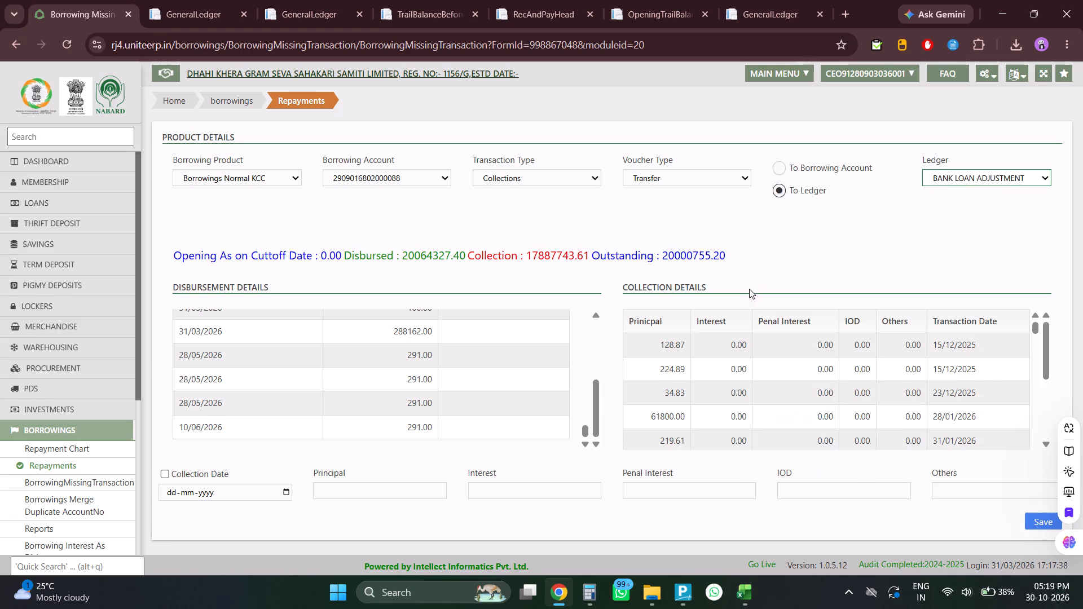
Enter the difference from BRS cell D11 as principal 60675.31, set the collection date to 30-03-2026, and save the transaction.
key(alt+Tab)
key(ctrl+c)
key(alt+Tab)
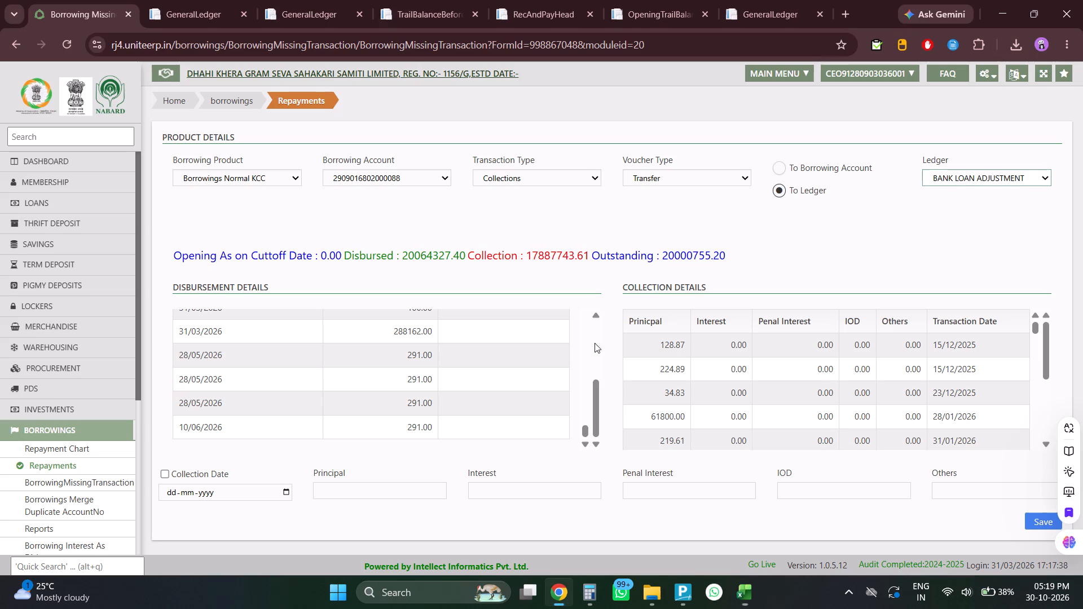
click(370, 494)
key(ctrl+v)
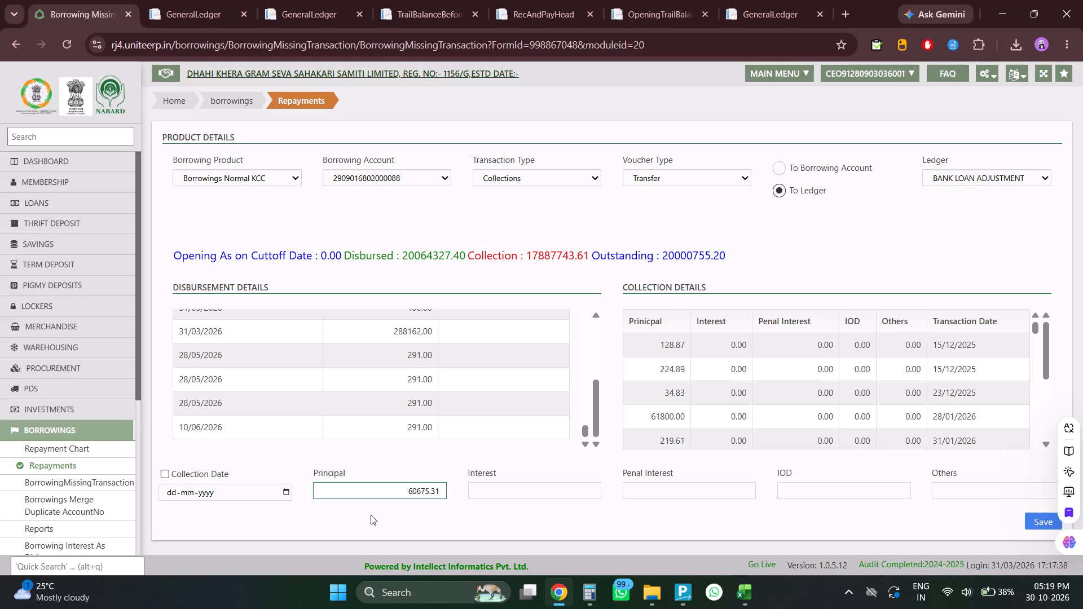
click(371, 515)
click(174, 491)
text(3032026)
click(211, 533)
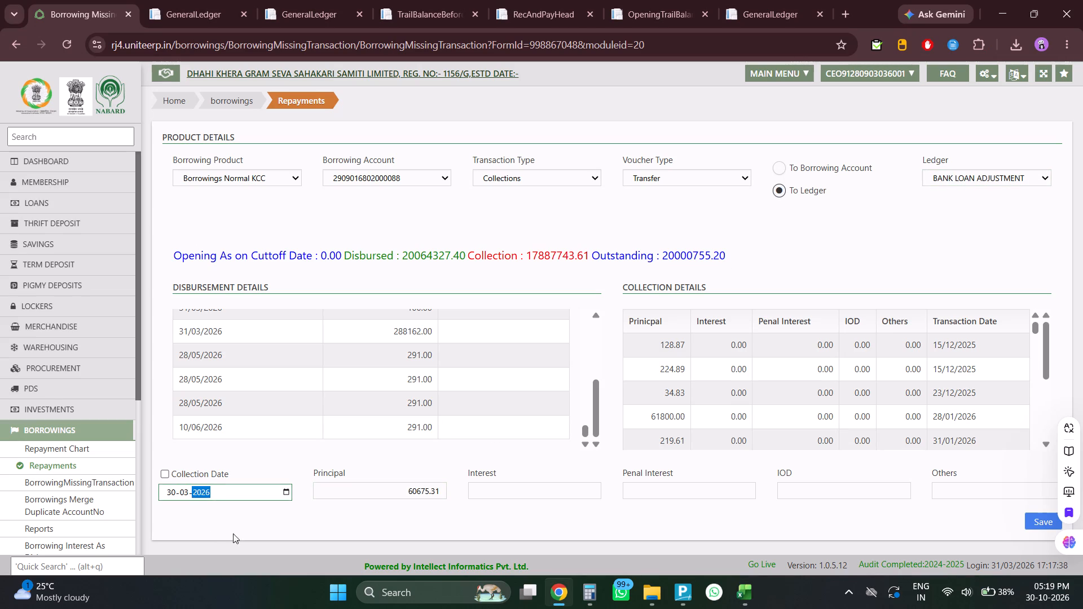
click(606, 505)
key(alt+Tab)
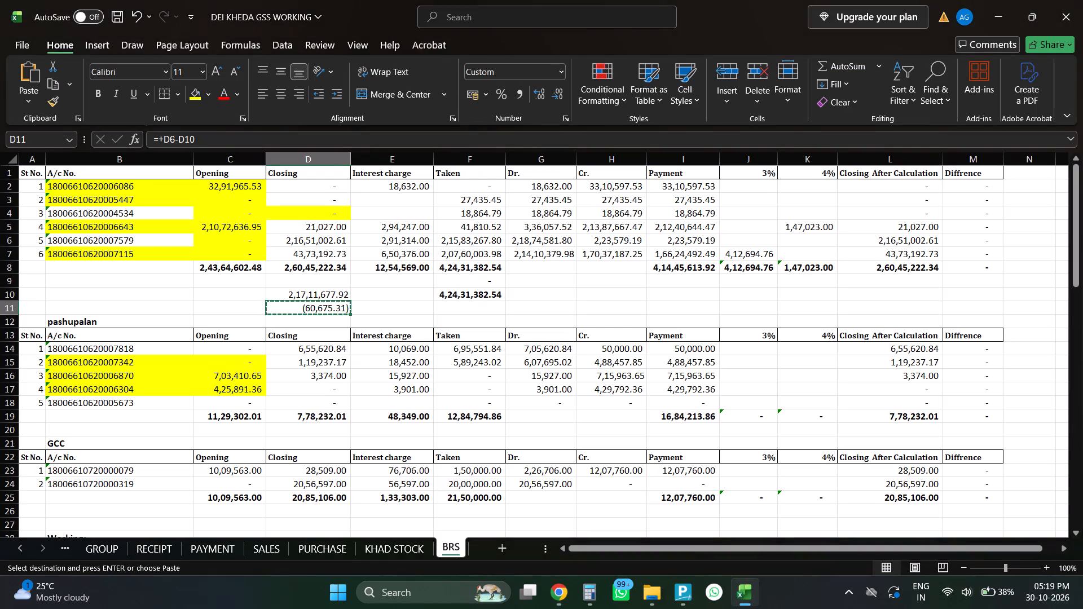
key(alt+Tab)
click(1027, 519)
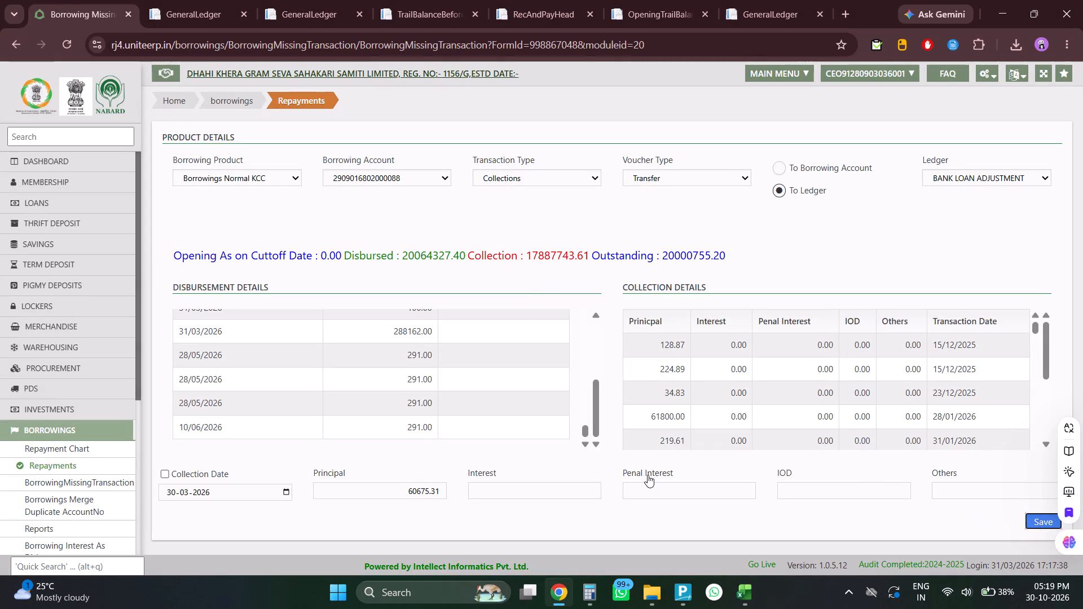
click(1031, 515)
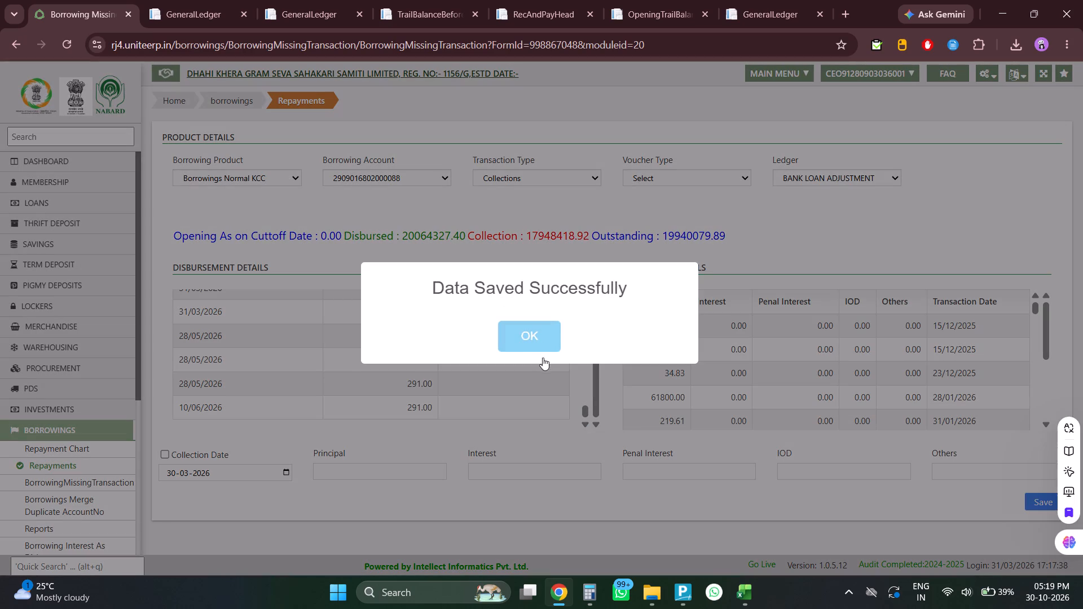
click(540, 339)
Reload the Borrowings Normal KCC general ledger report and examine the account in row 10.
click(178, 1)
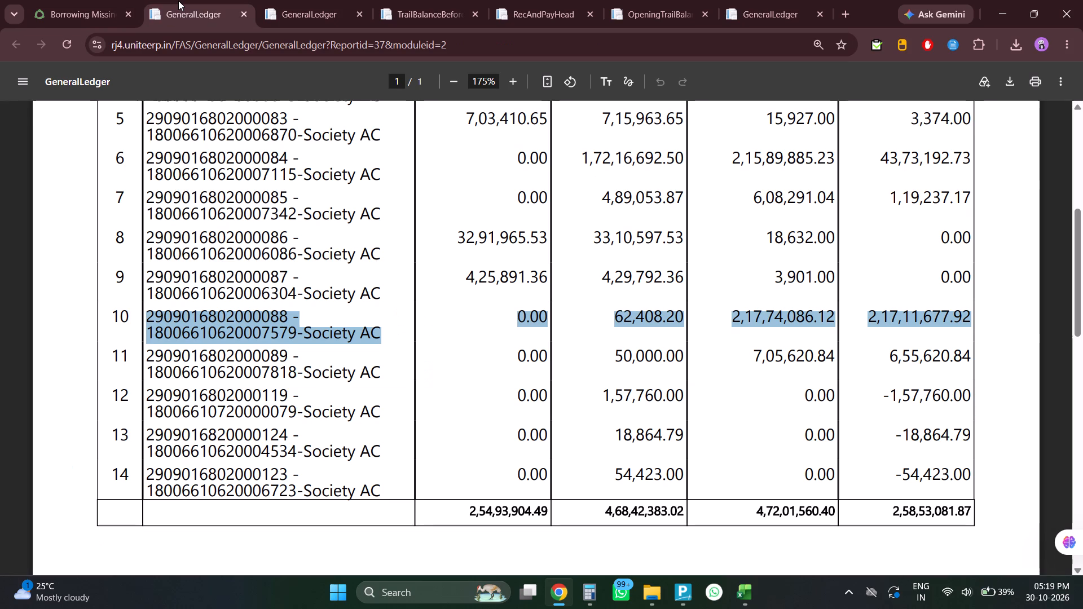
key(F5)
key(Return)
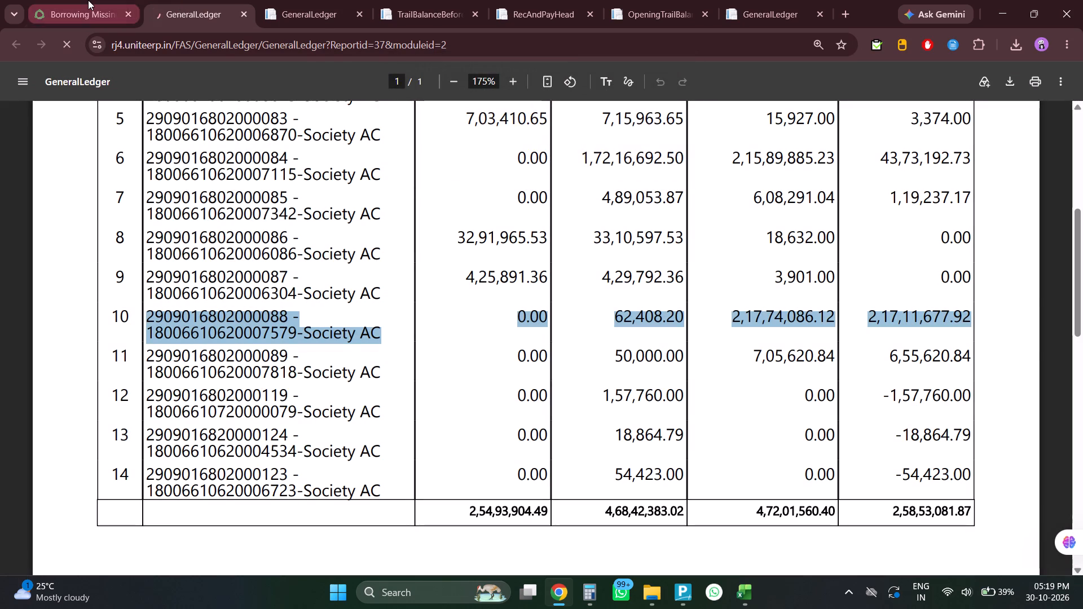
click(88, 0)
click(186, 0)
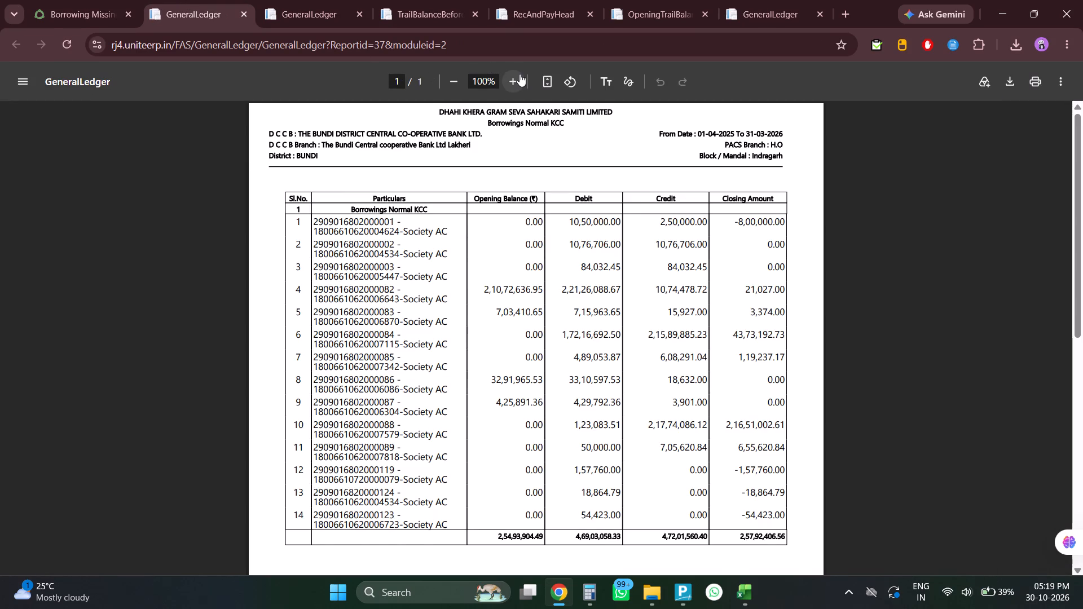
triple_click(520, 74)
click(520, 74)
scroll(516, 371, down, 4)
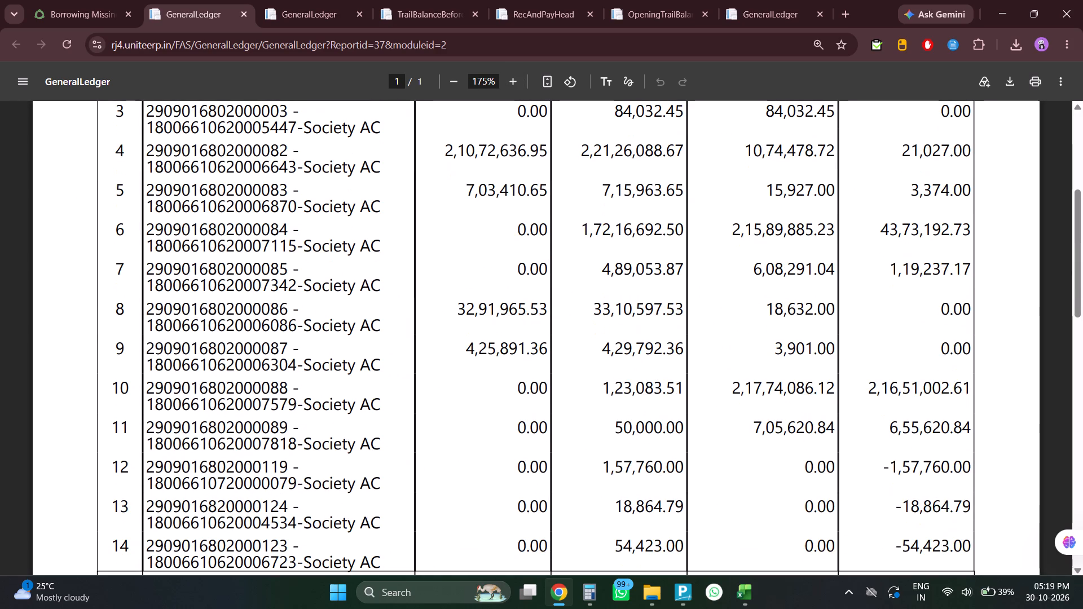
drag(127, 396, 952, 395)
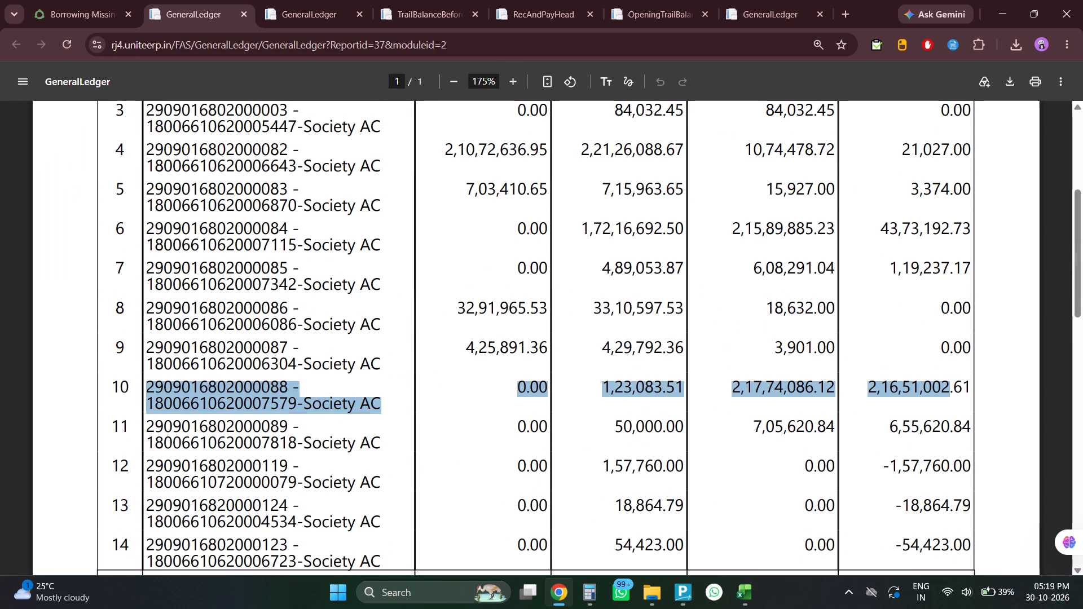
drag(952, 395, 981, 395)
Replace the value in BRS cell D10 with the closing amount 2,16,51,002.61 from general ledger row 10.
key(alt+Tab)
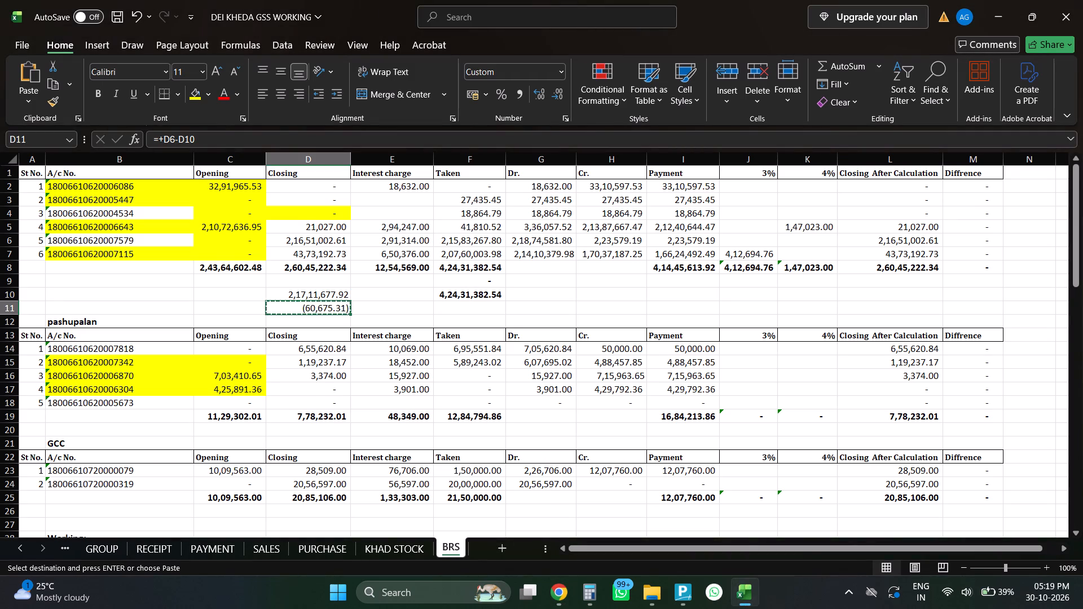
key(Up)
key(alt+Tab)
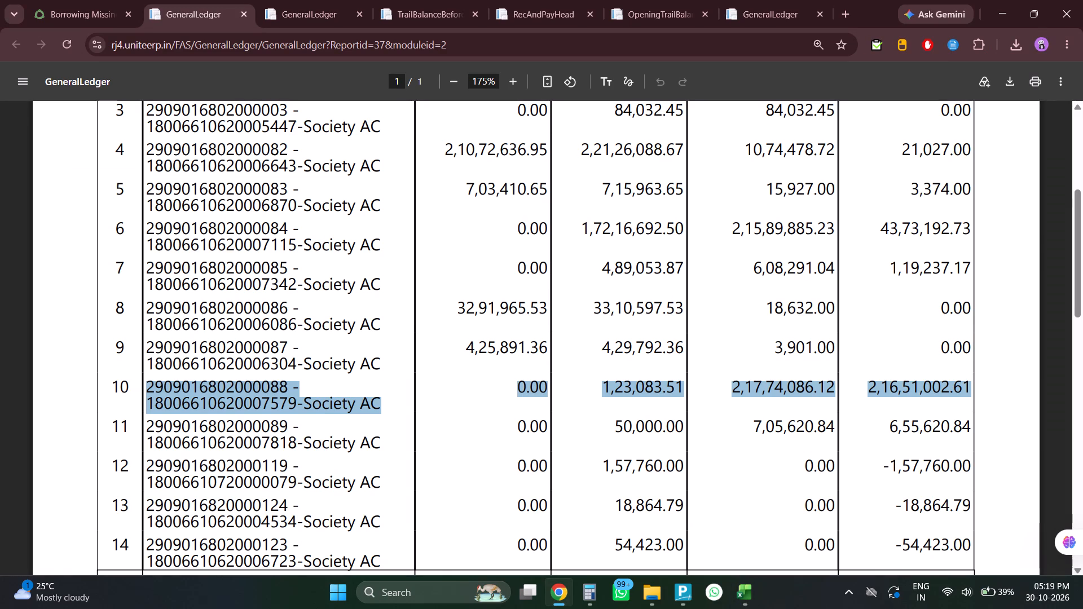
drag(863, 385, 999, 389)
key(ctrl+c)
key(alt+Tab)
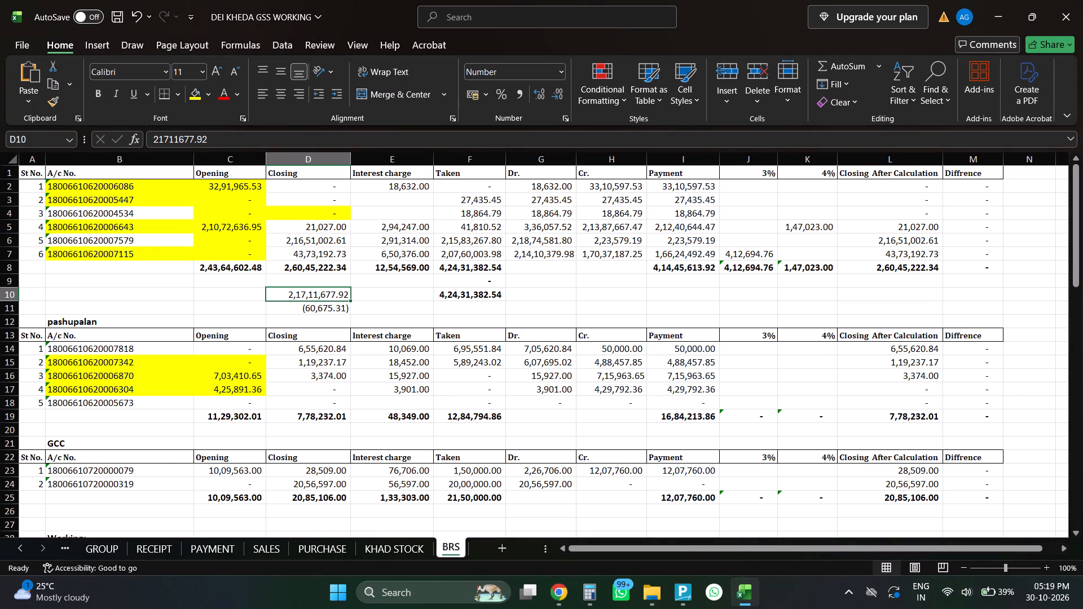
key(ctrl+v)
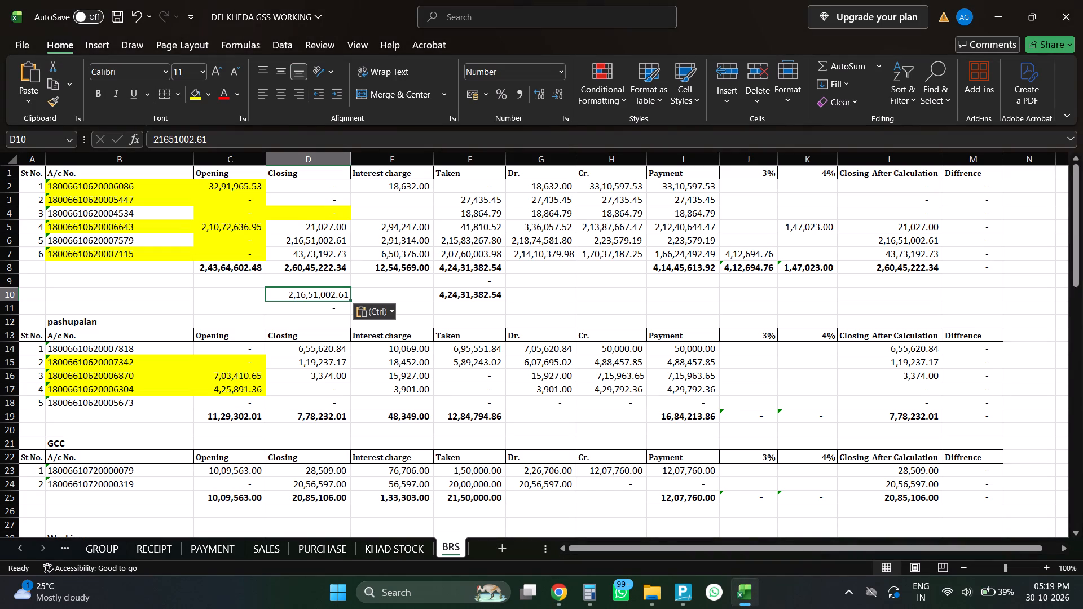
Clear the temporary comparison cells D10 and D11 in the BRS sheet.
key(shift+Down)
key(Delete)
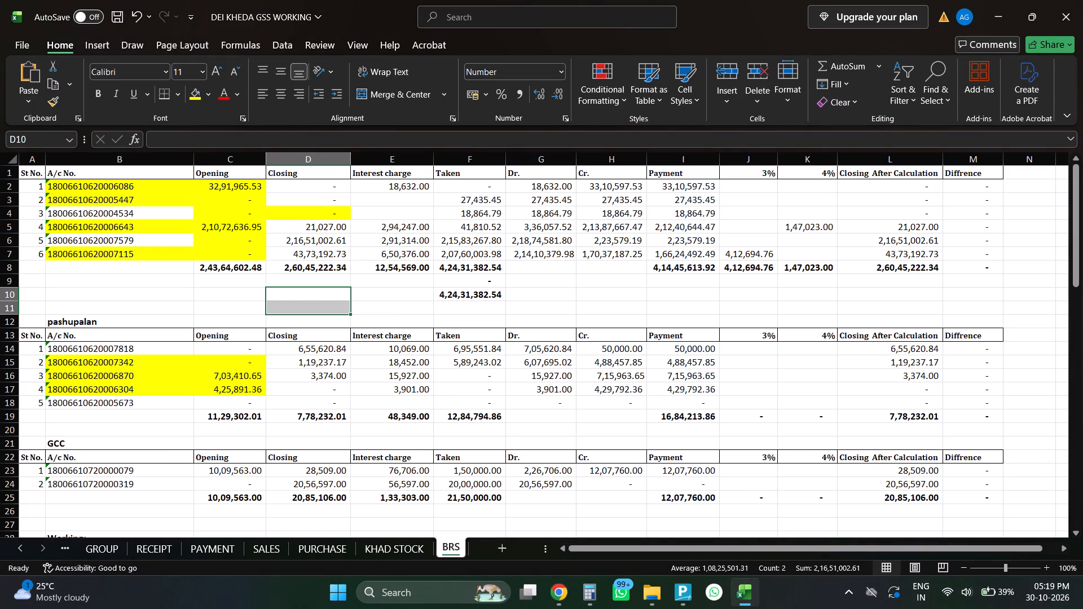
Compare BRS closing cell D6 with general ledger row 10 and fill account number cell B6 yellow.
click(300, 242)
key(alt+Tab)
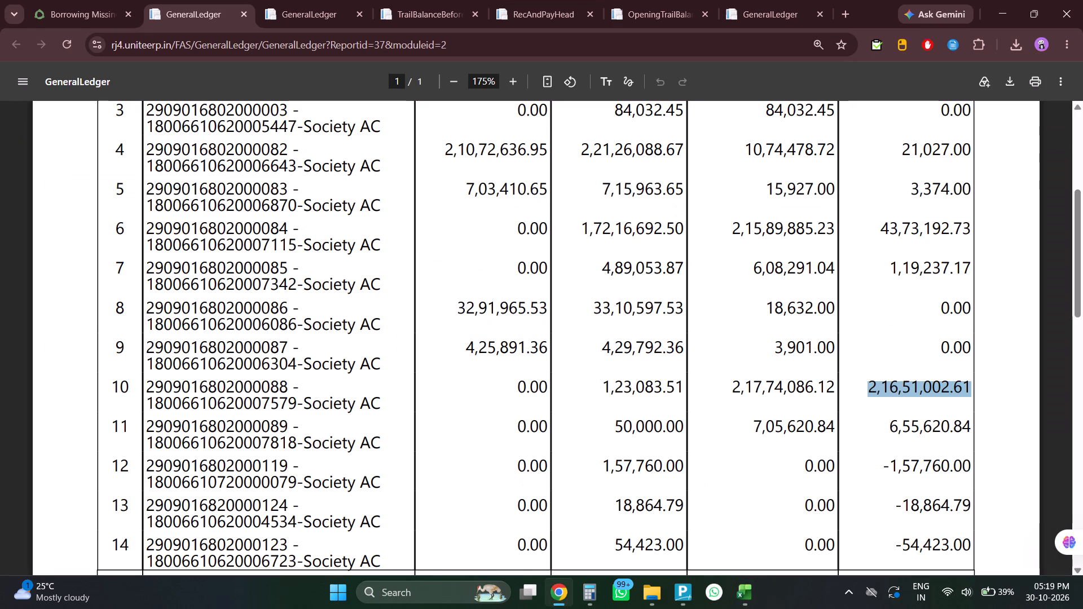
drag(144, 387, 1004, 392)
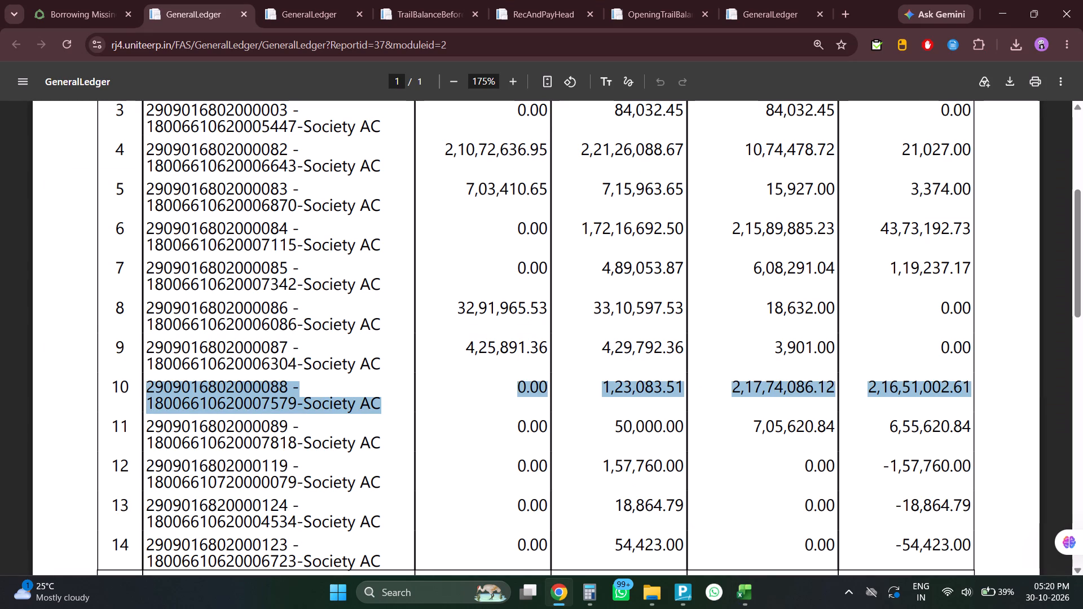
key(alt+Tab)
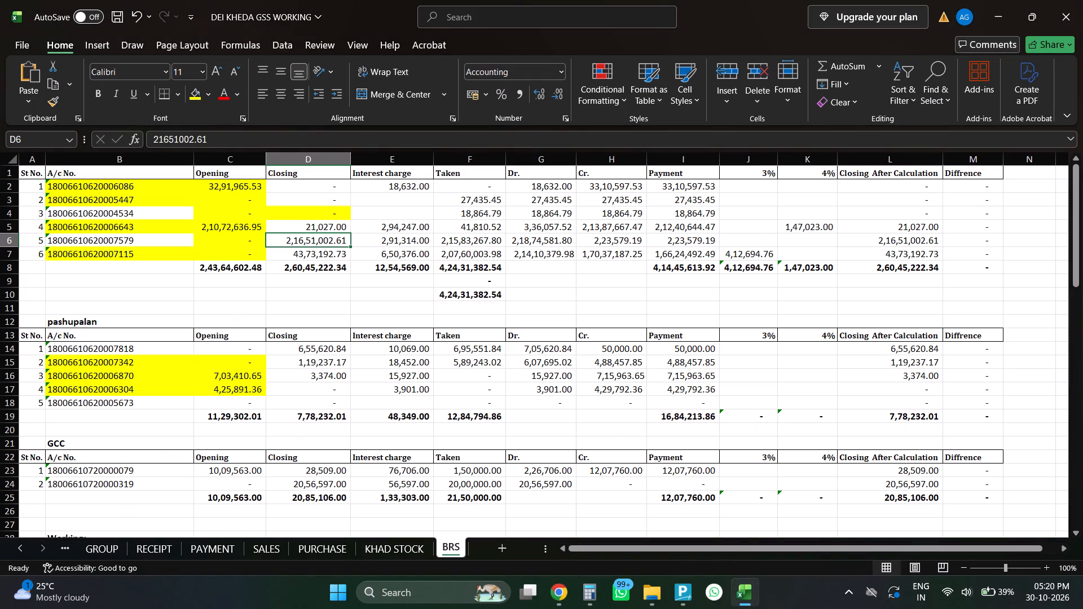
key(alt+Tab)
key(alt+Tab)
key(Left)
key(Left)
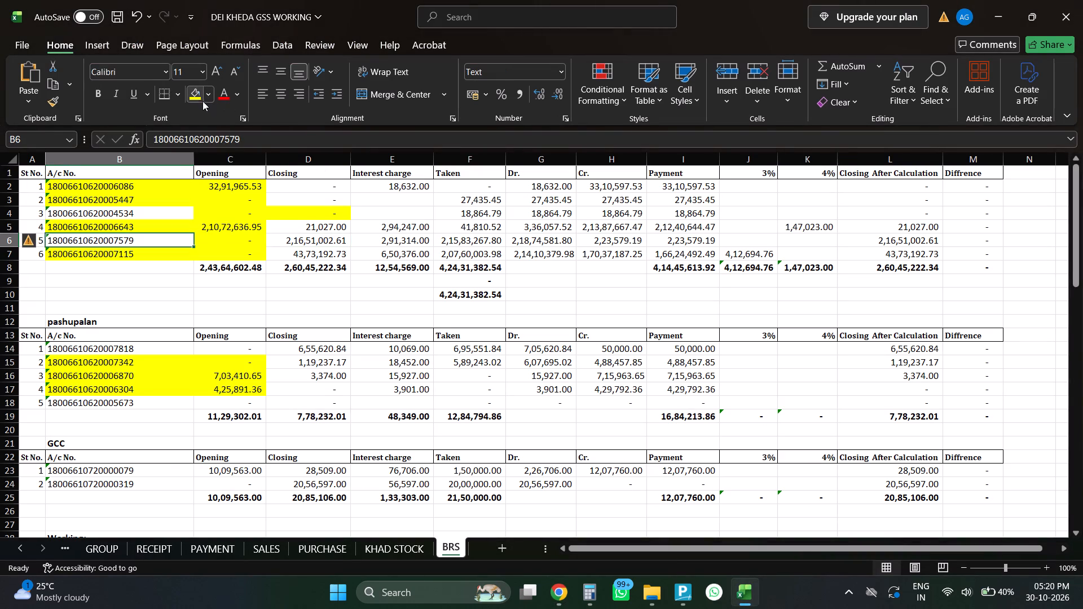
click(199, 99)
key(alt+Tab)
key(alt+Tab)
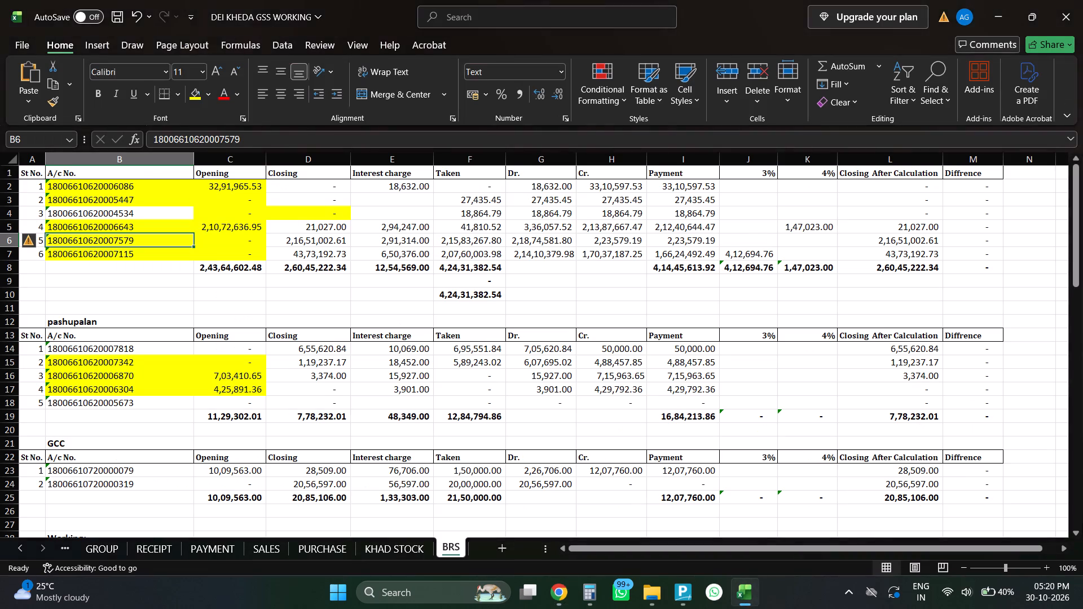
key(alt+Tab)
key(alt+Tab)
Compare general ledger row 11 with BRS row 14 under pashupalan and apply the yellow fill to opening cell C14.
key(alt+Tab)
scroll(524, 285, down, 1)
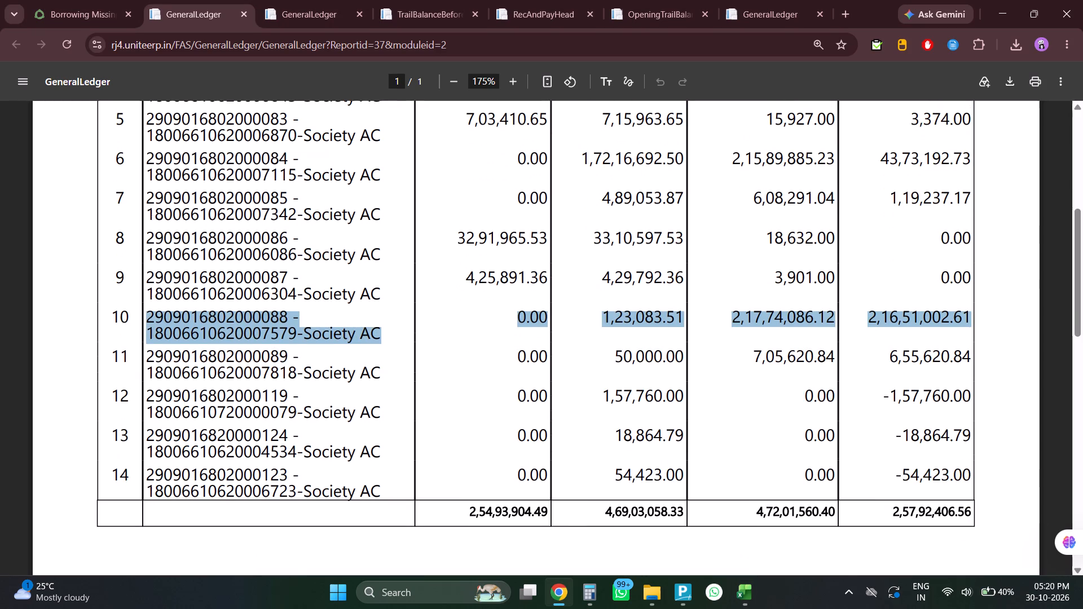
drag(146, 355, 998, 342)
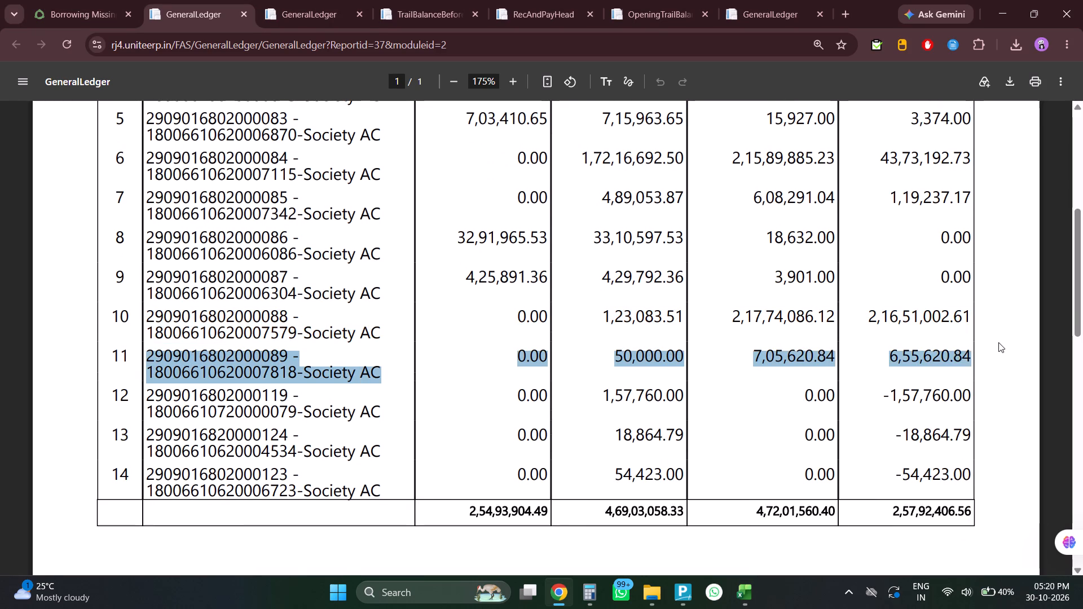
key(alt+Tab)
click(136, 351)
key(alt+Tab)
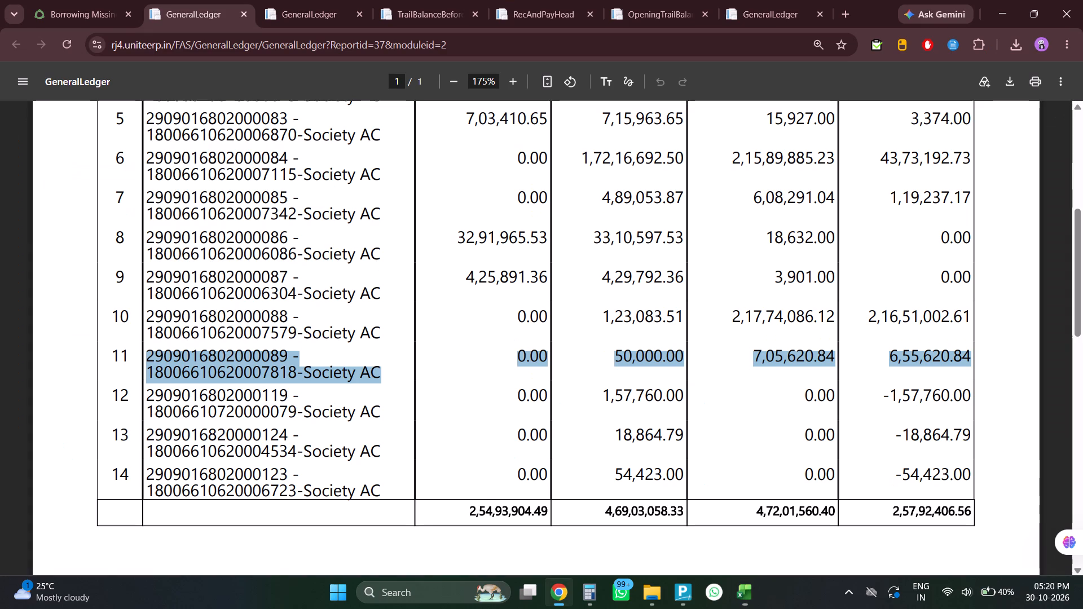
key(alt+Tab)
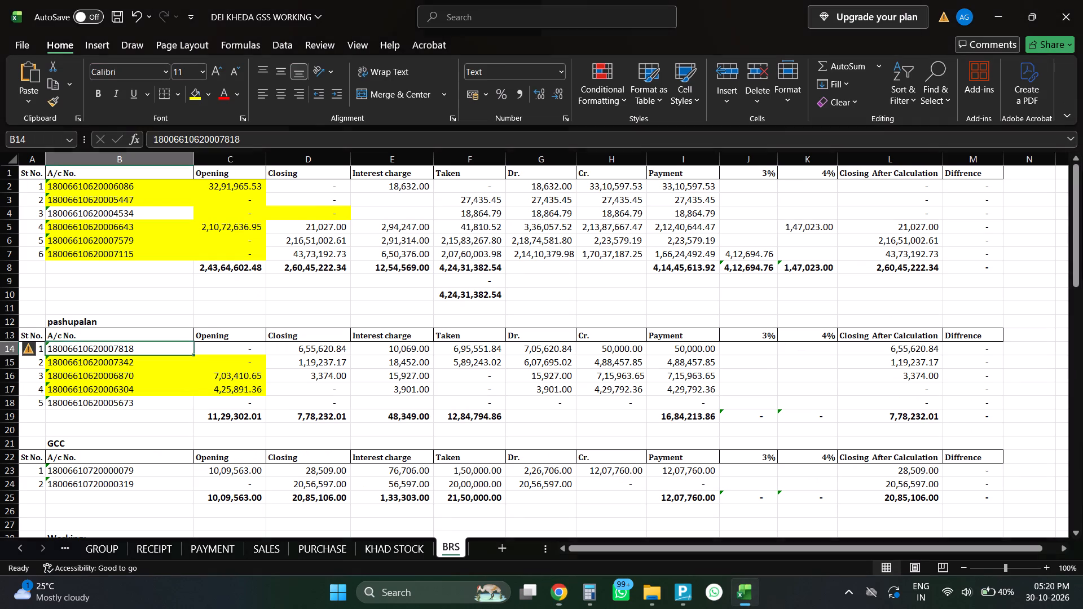
key(Right)
key(F4)
key(alt+Tab)
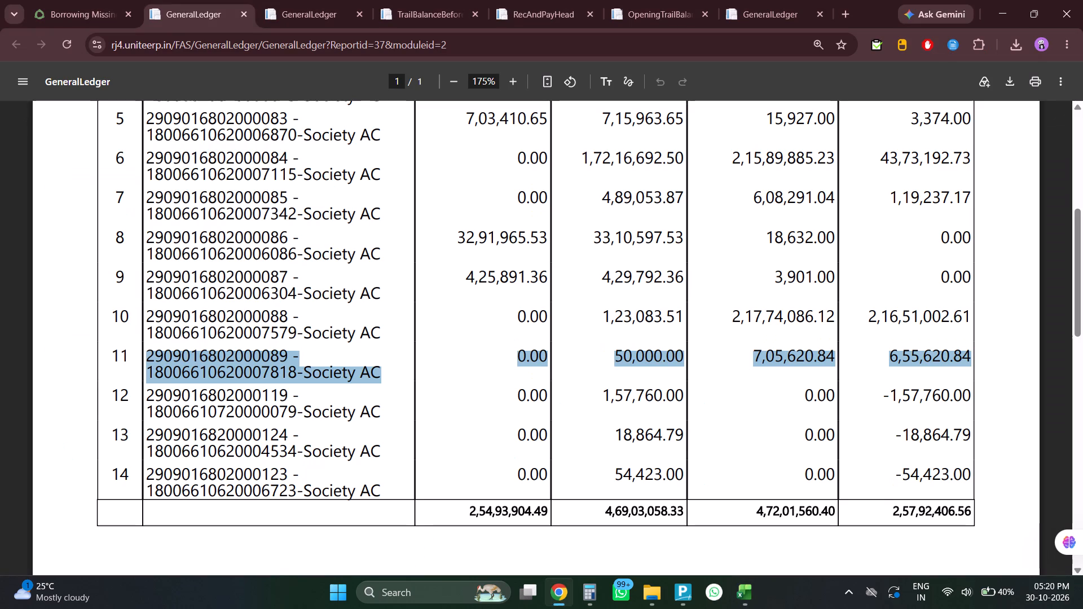
Compare the debit and credit amounts of general ledger row 11 with BRS row 14 under pashupalan.
key(alt+Tab)
key(alt+Tab)
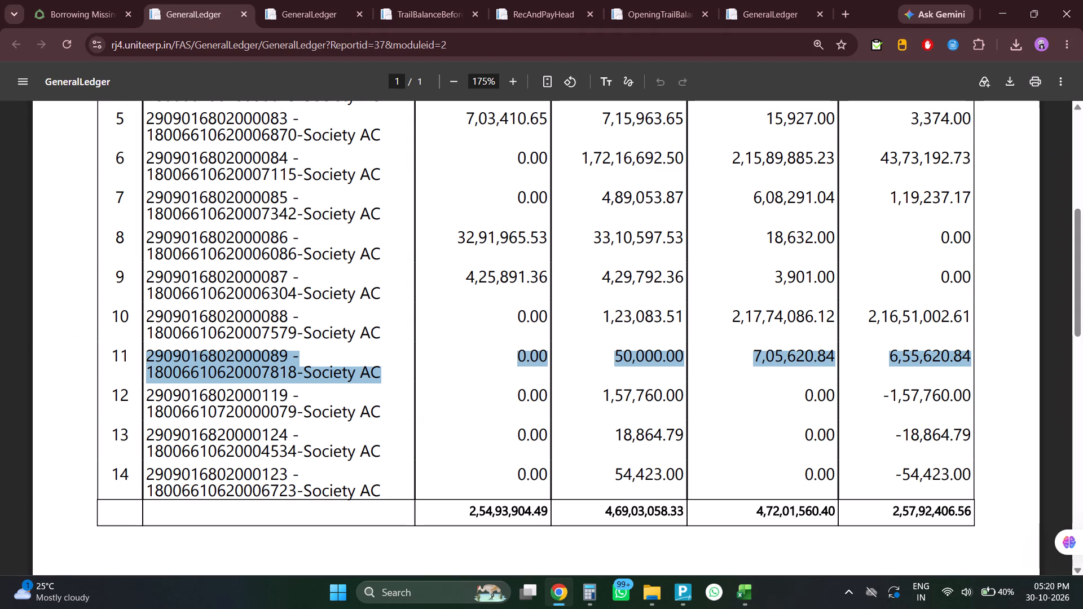
key(alt+Tab)
key(Right)
key(Right)
key(Right)
key(Right)
key(Right)
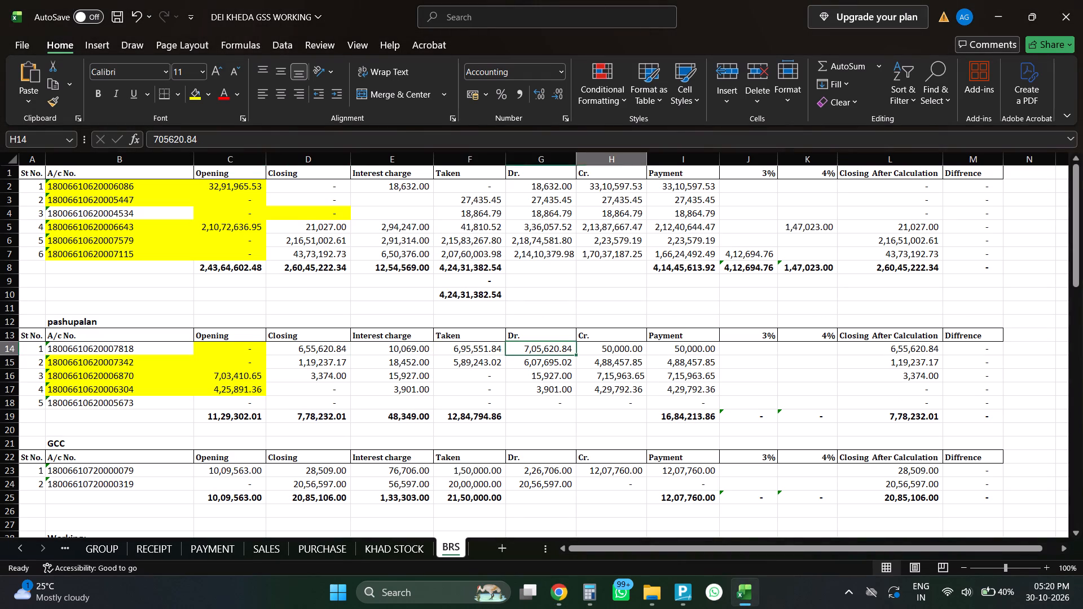
key(Left)
key(Left)
key(Left)
key(alt+Tab)
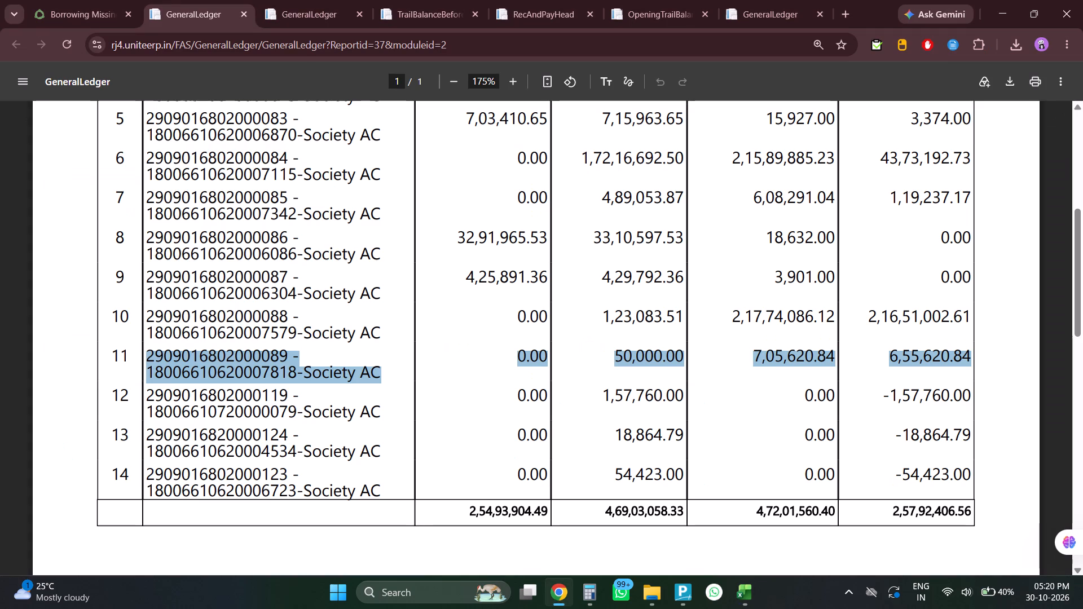
Compare BRS closing cell D14 with general ledger row 11 and fill account number cell B14 yellow.
key(alt+Tab)
key(Left)
key(alt+Tab)
key(alt+Tab)
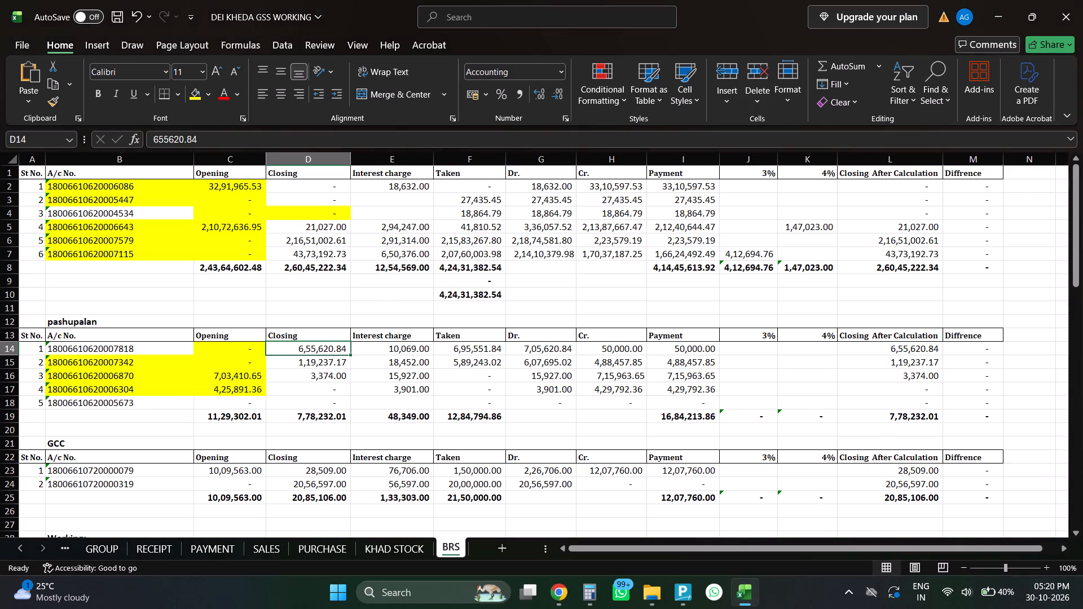
key(alt+Tab)
key(alt+Tab)
key(alt+Tab)
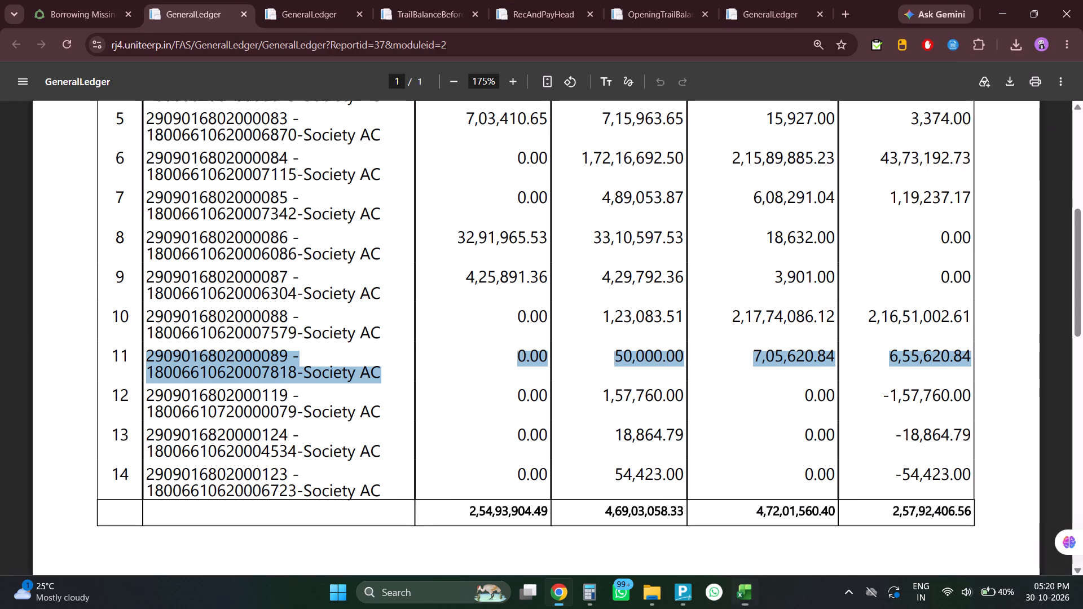
key(alt+Tab)
key(Left)
key(Left)
key(F4)
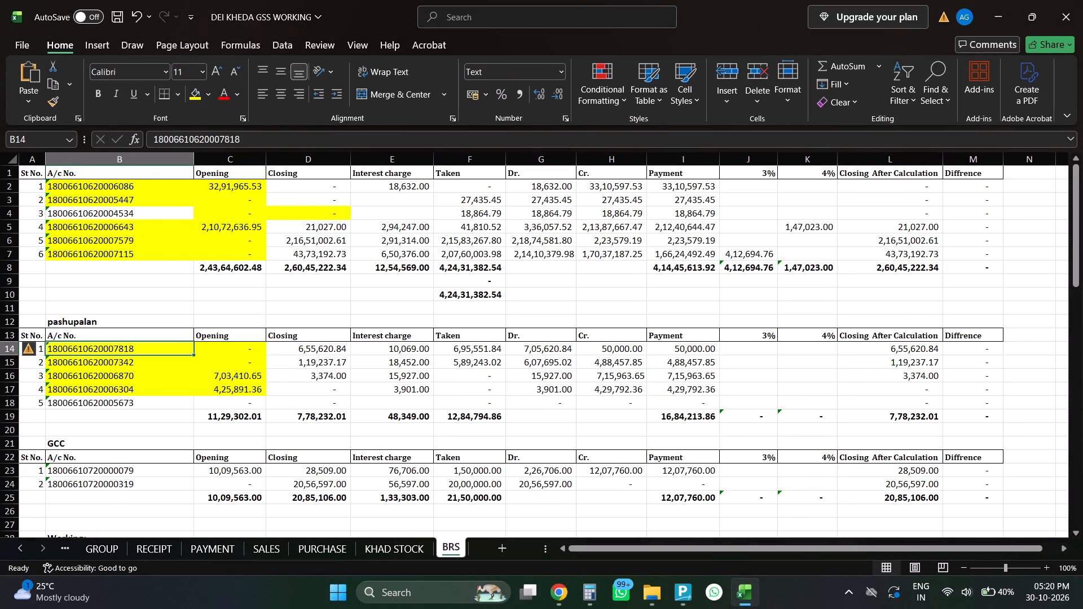
Highlight general ledger row 12 and compare it with the Borrowings Gopal Credit Card Yojana loan ledger and the BRS sheet.
key(alt+Tab)
key(alt+Tab)
key(alt+Tab)
key(alt+Tab)
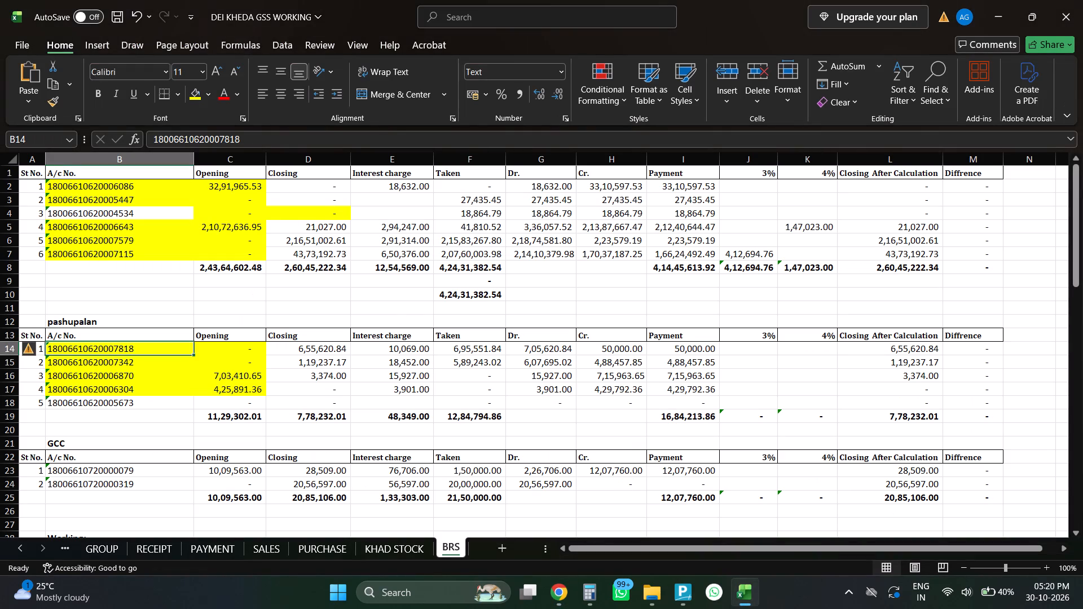
key(alt+Tab)
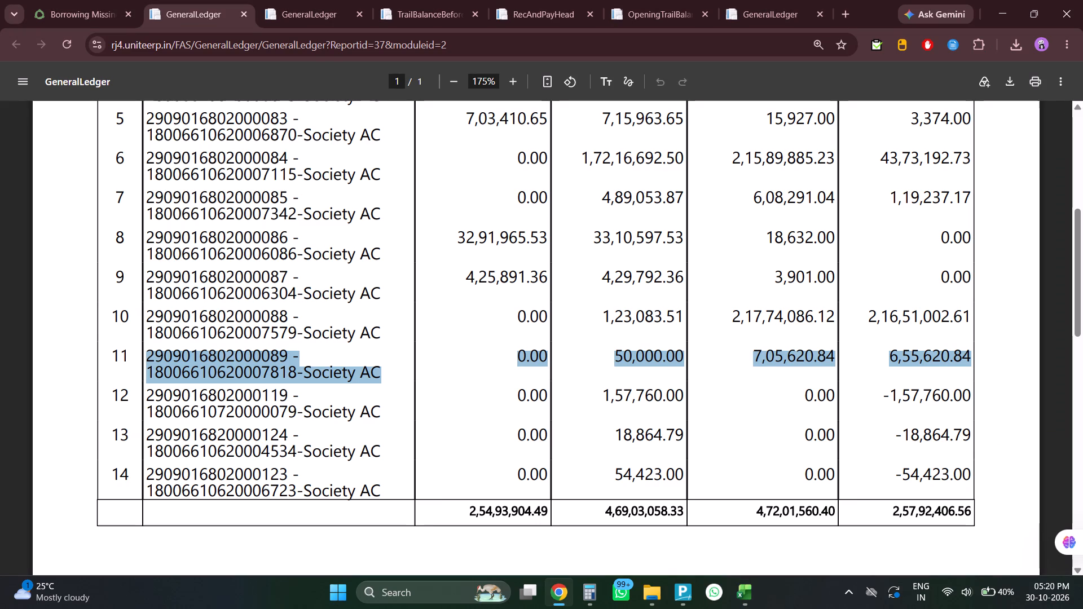
drag(138, 394, 840, 403)
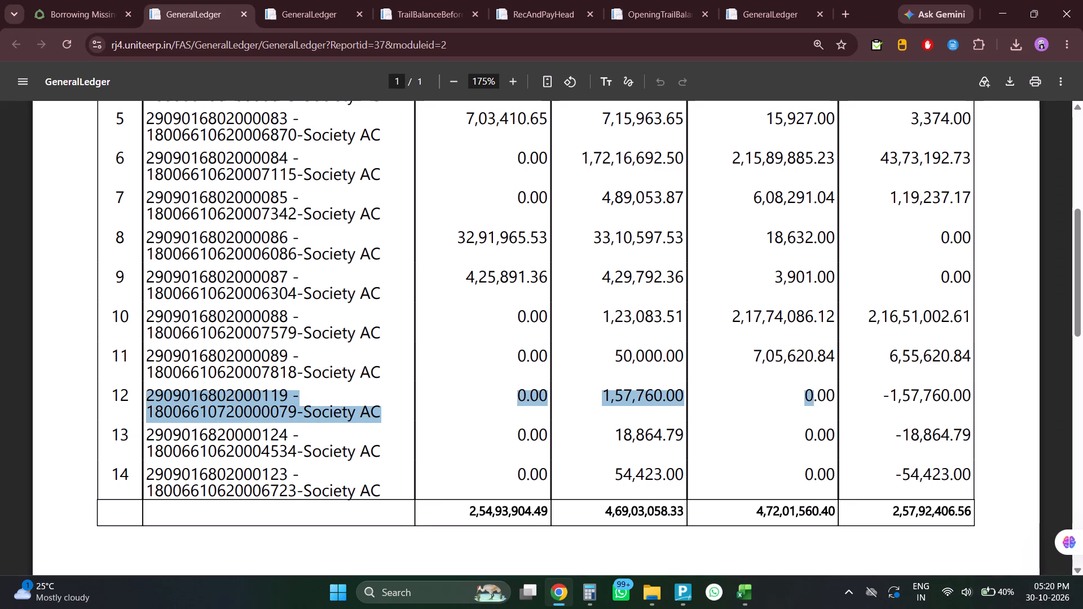
drag(840, 403, 970, 403)
click(300, 0)
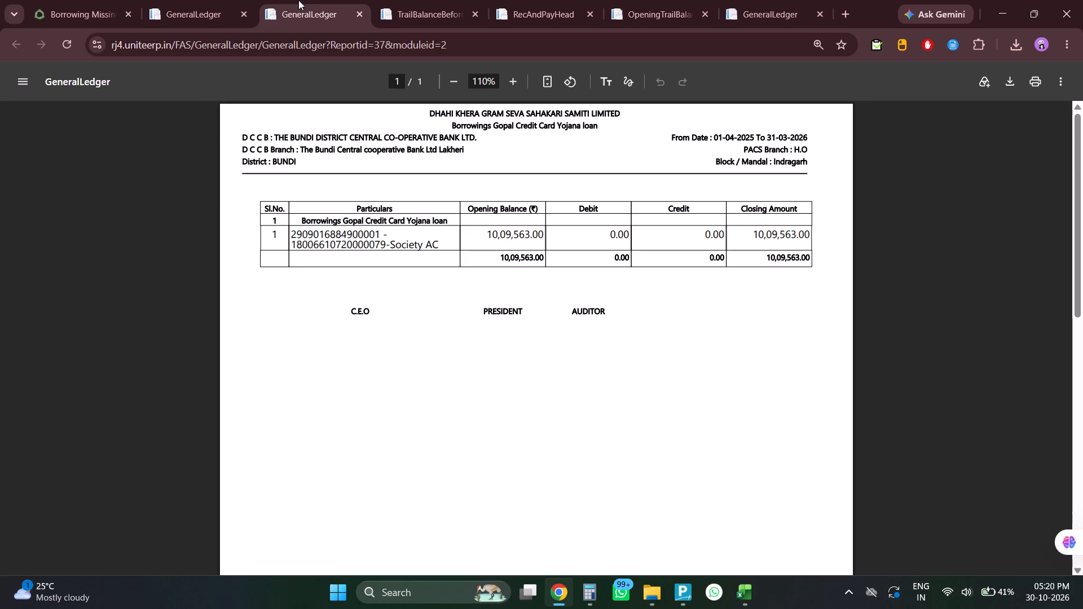
key(alt+Tab)
key(alt+Tab)
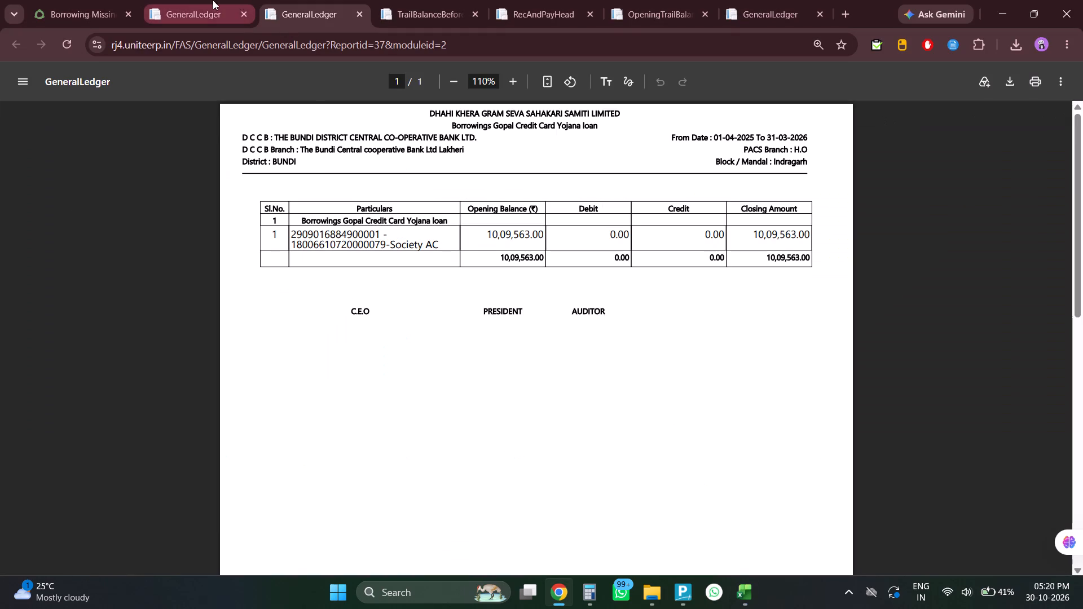
key(alt+Tab)
key(alt+Tab)
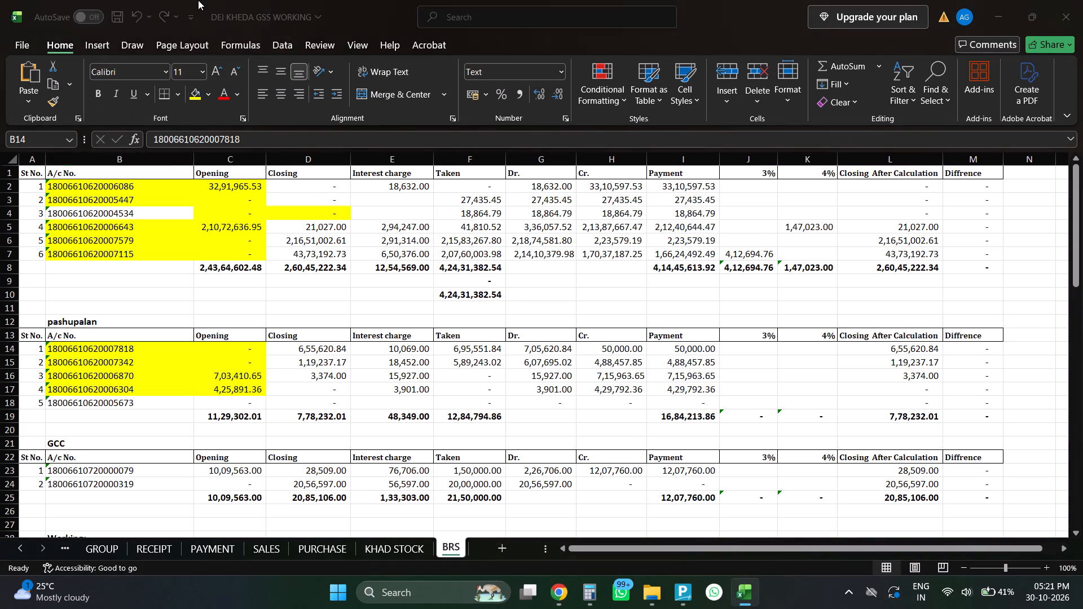
Compare general ledger row 12 with the matching account in BRS cell B23 under GCC.
click(198, 0)
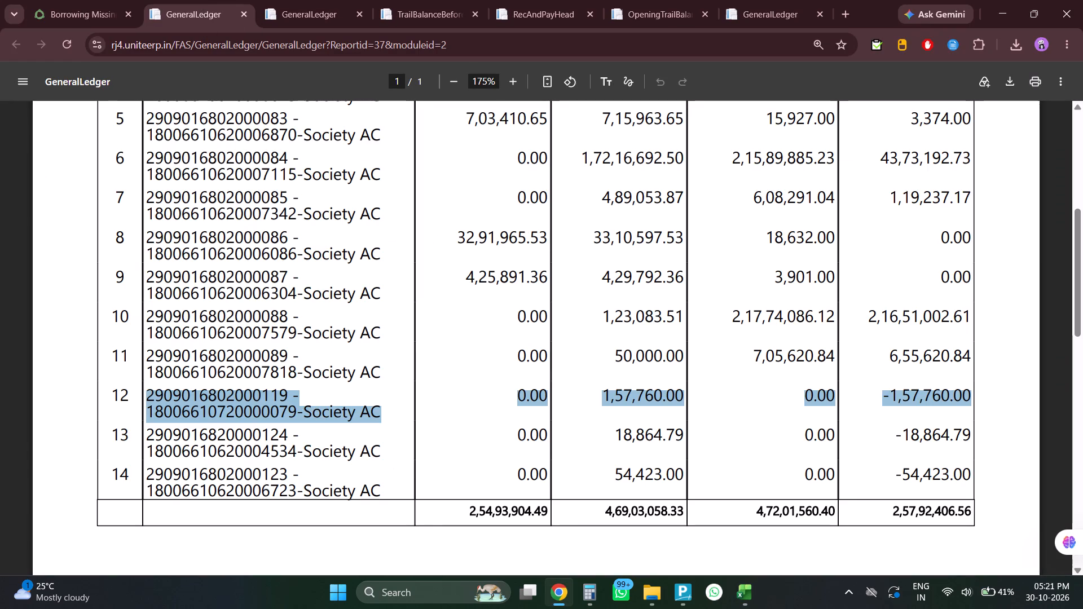
key(alt+Tab)
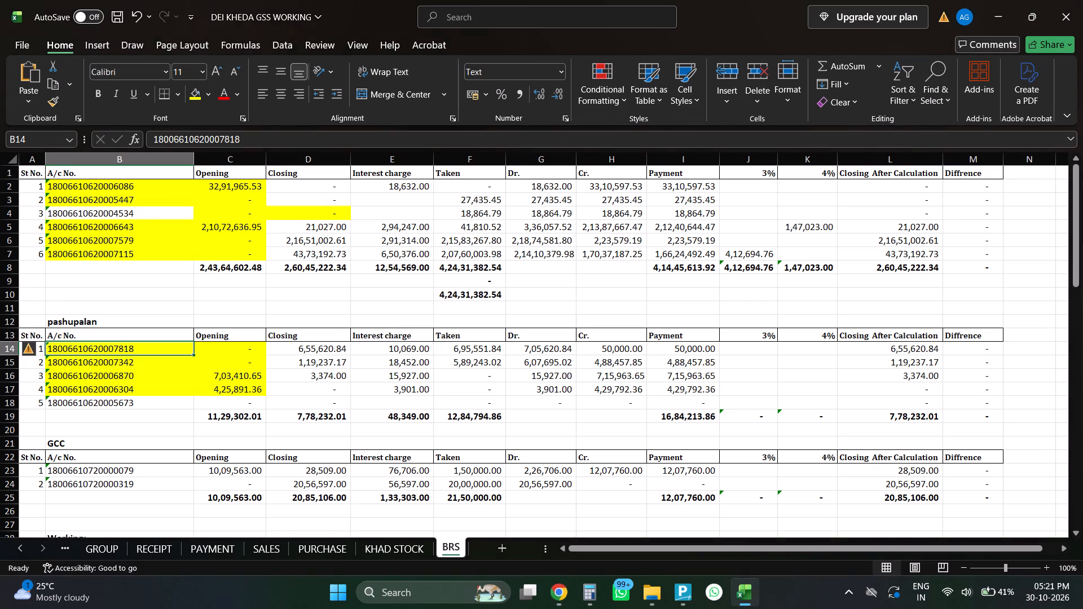
key(alt+Tab)
key(alt+Tab)
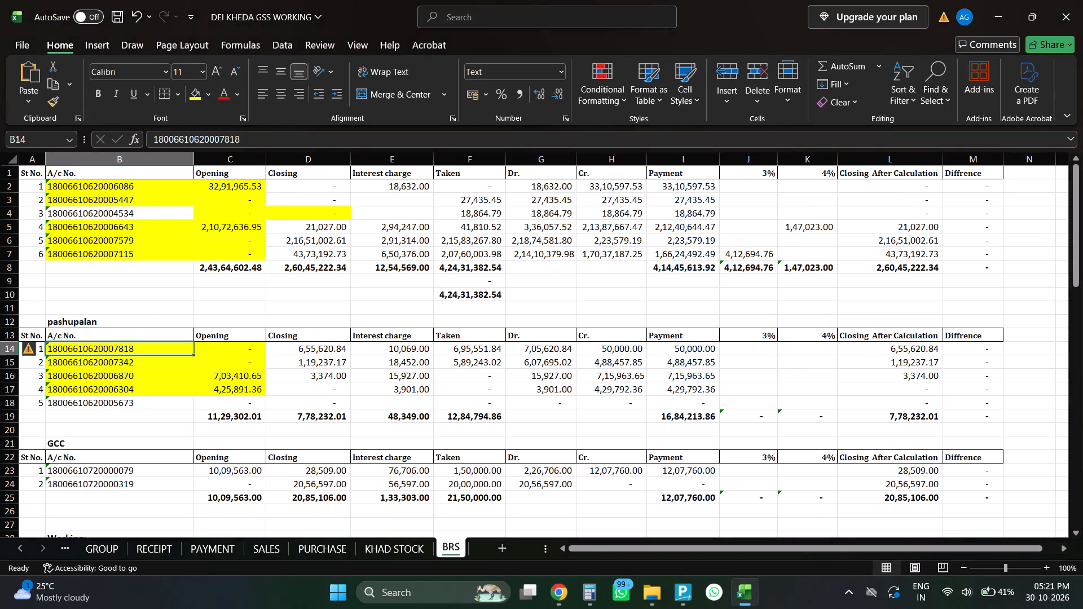
key(alt+Tab)
key(alt+Tab)
key(alt+Tab)
key(alt+Tab)
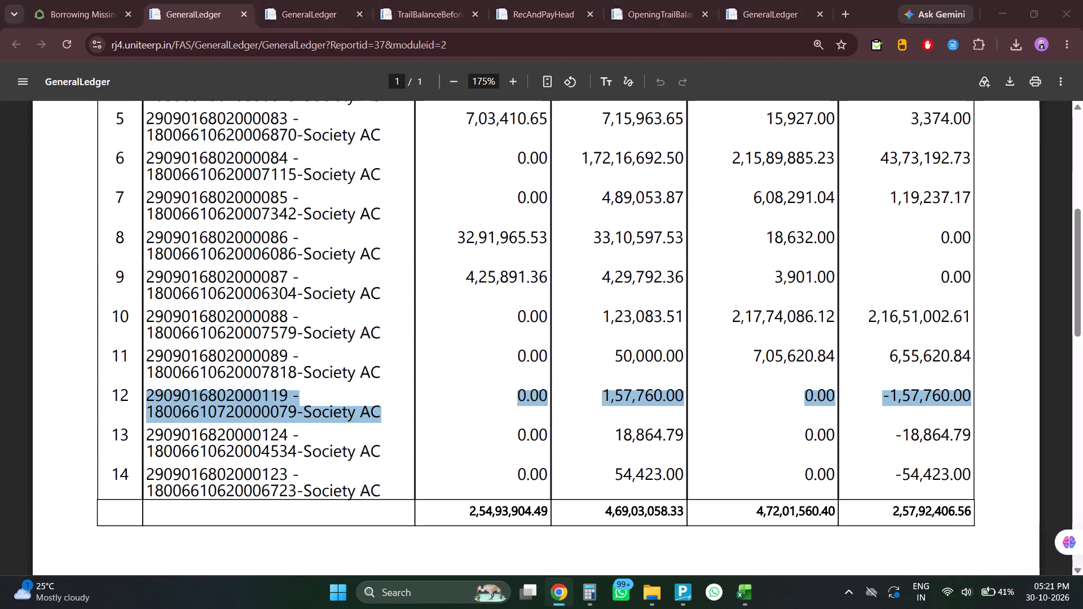
key(alt+Tab)
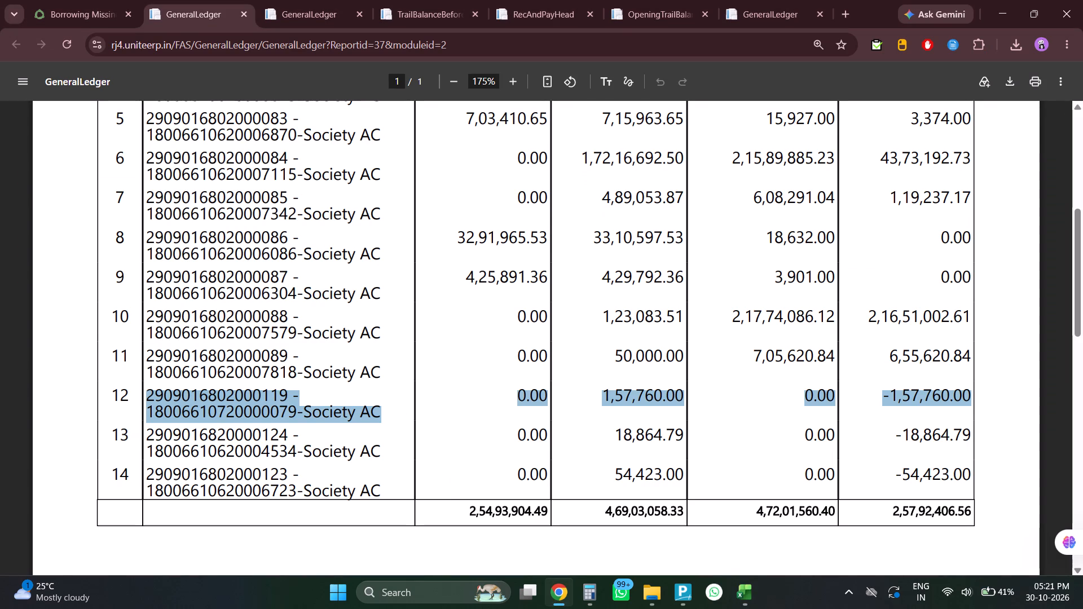
key(alt+Tab)
click(139, 480)
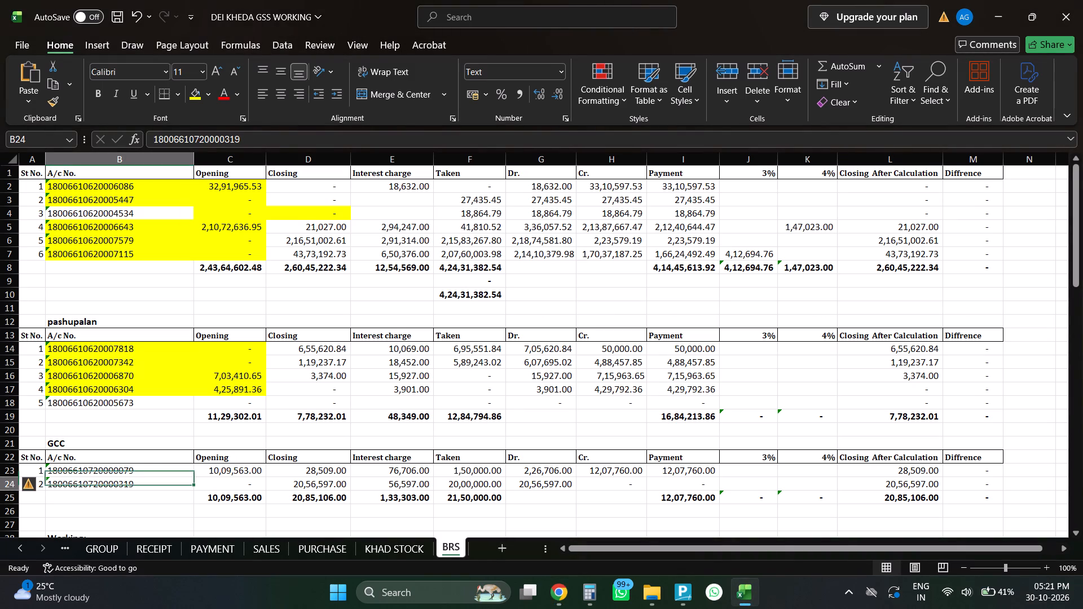
click(144, 476)
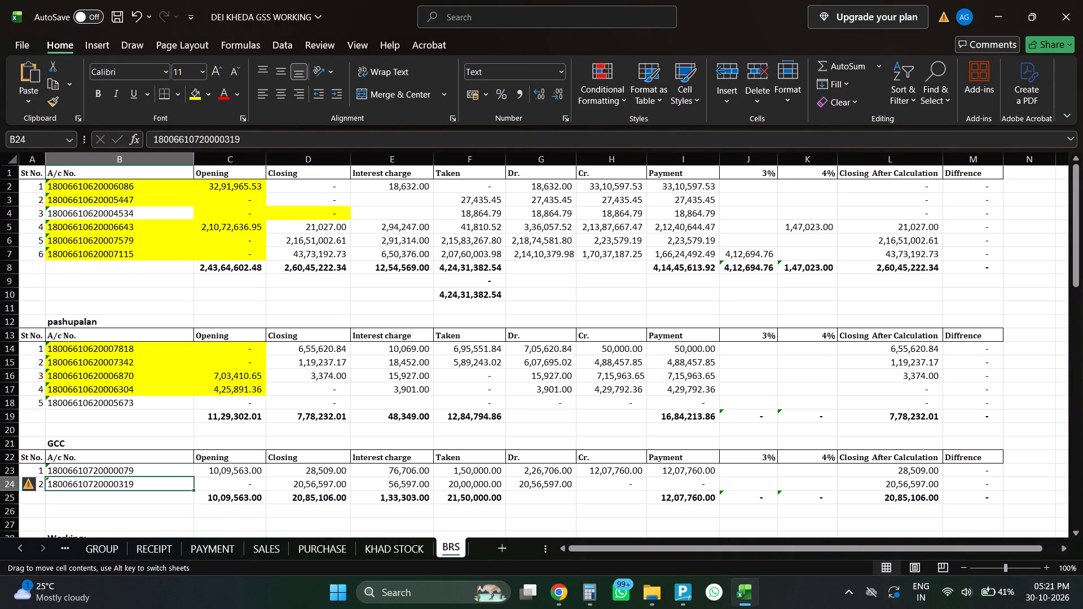
click(154, 471)
key(alt+Tab)
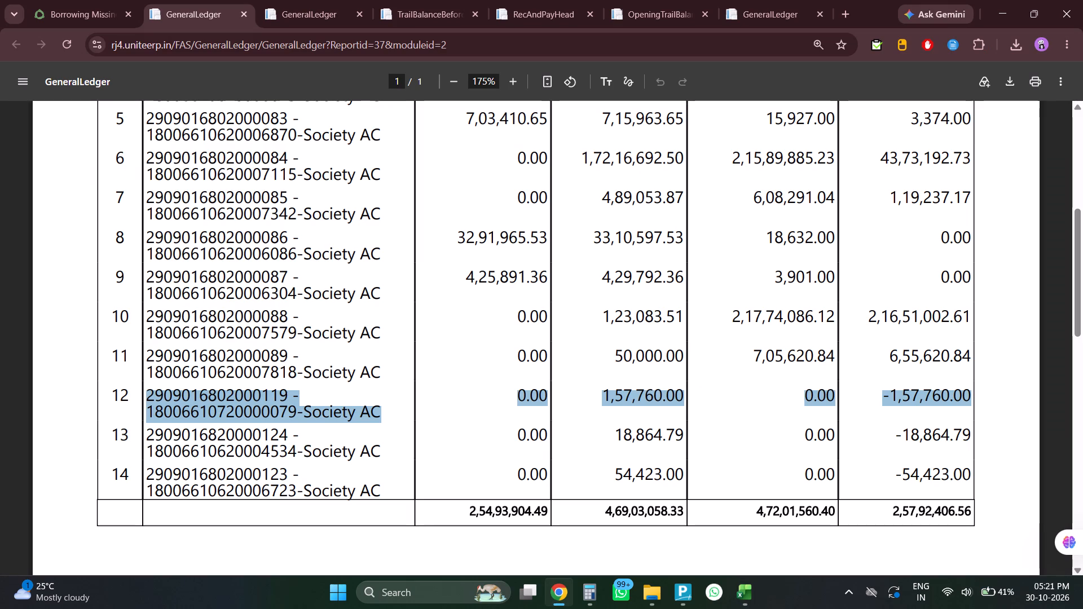
Look for the ledger row 12 account among the Borrowings Normal KCC accounts on the Repayments page and select the one ending 122.
click(70, 0)
click(408, 176)
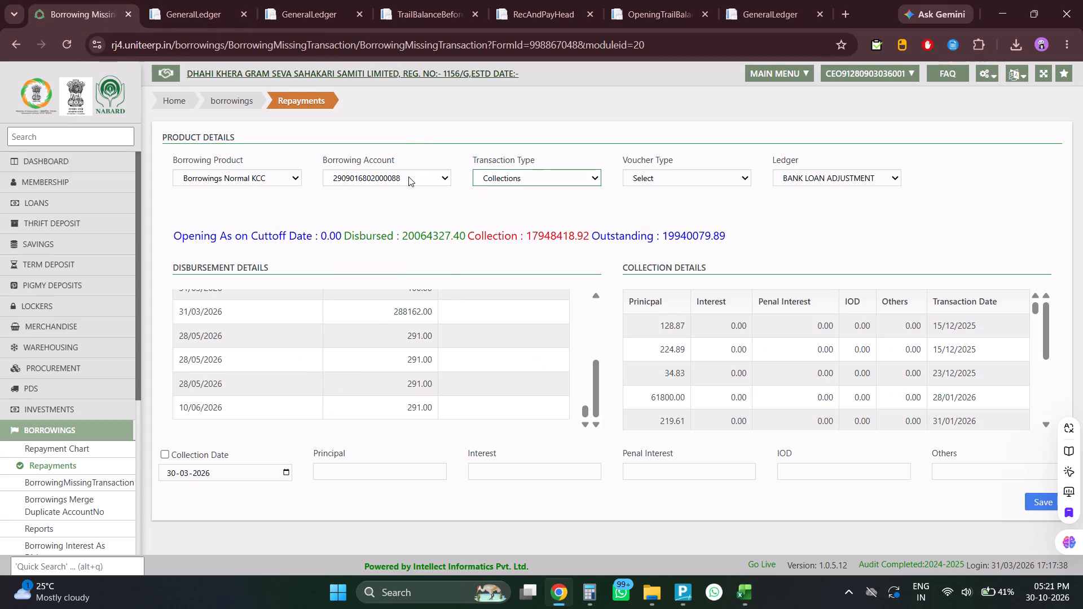
scroll(403, 412, down, 4)
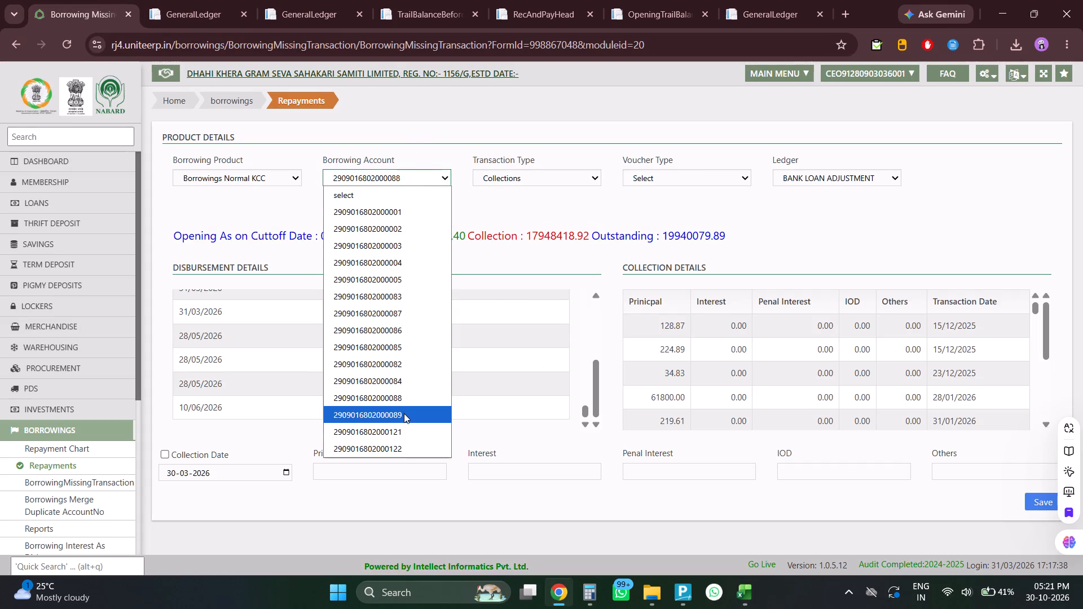
scroll(404, 413, down, 9)
scroll(402, 391, up, 5)
scroll(380, 374, down, 5)
scroll(371, 346, up, 6)
scroll(371, 312, down, 7)
scroll(338, 384, down, 6)
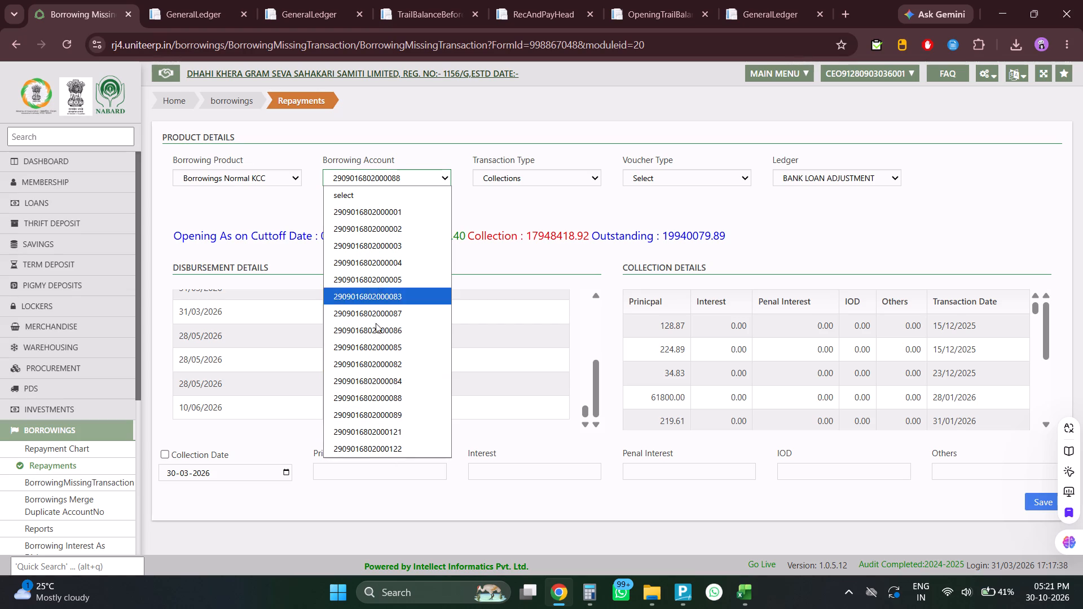
drag(389, 353, 425, 454)
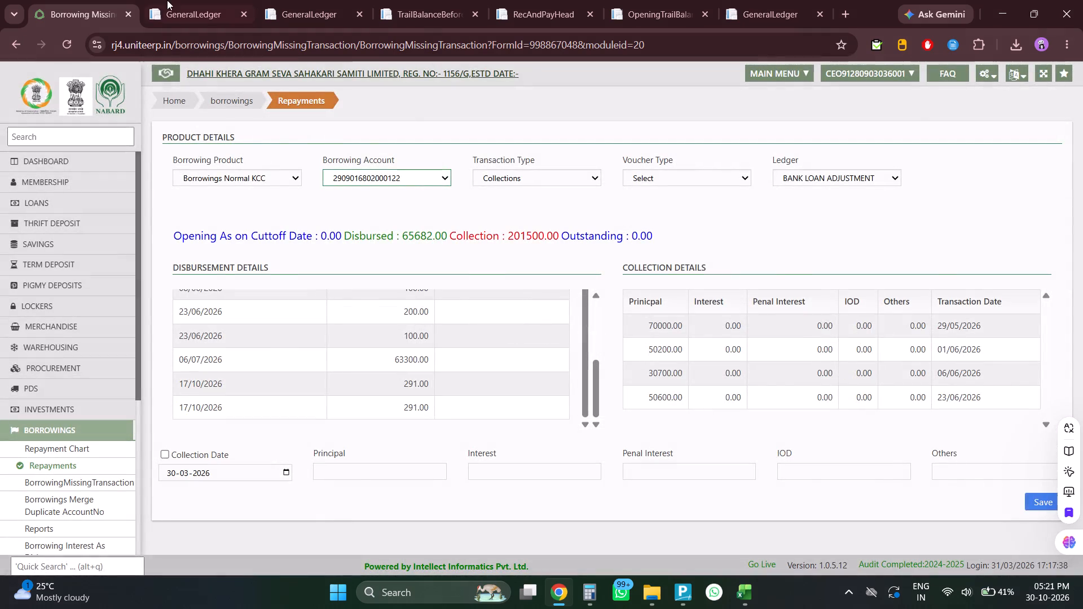
Highlight general ledger row 13 and compare it with the matching account in BRS cell B4.
click(196, 0)
drag(141, 438, 180, 438)
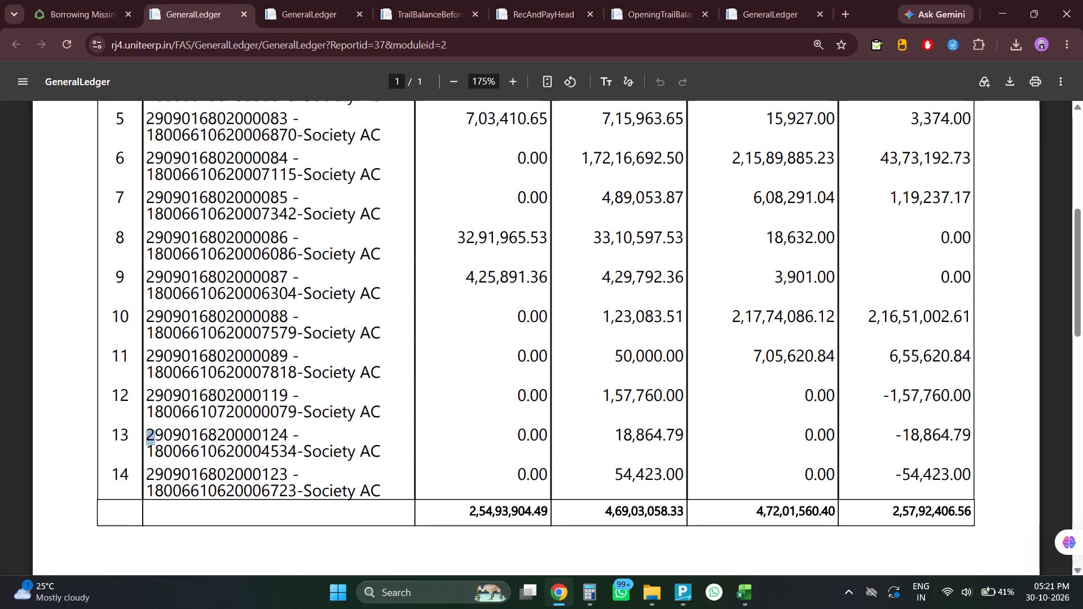
drag(180, 438, 981, 422)
key(alt+Tab)
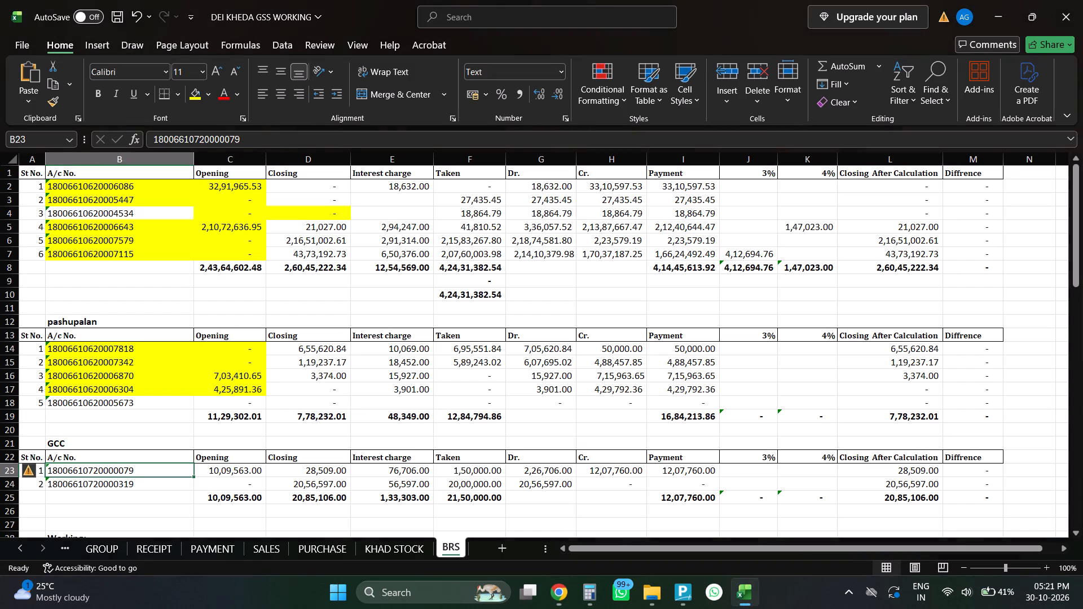
click(157, 214)
key(alt+Tab)
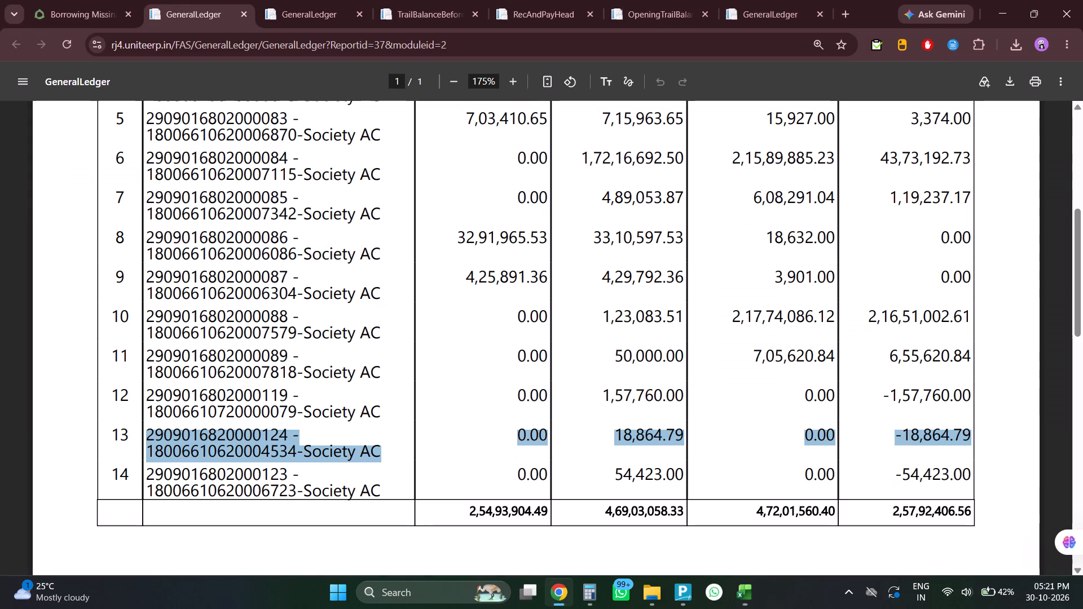
Look for the ledger row 13 account in the Repayments borrowing account list and recheck it against BRS row 4.
click(82, 0)
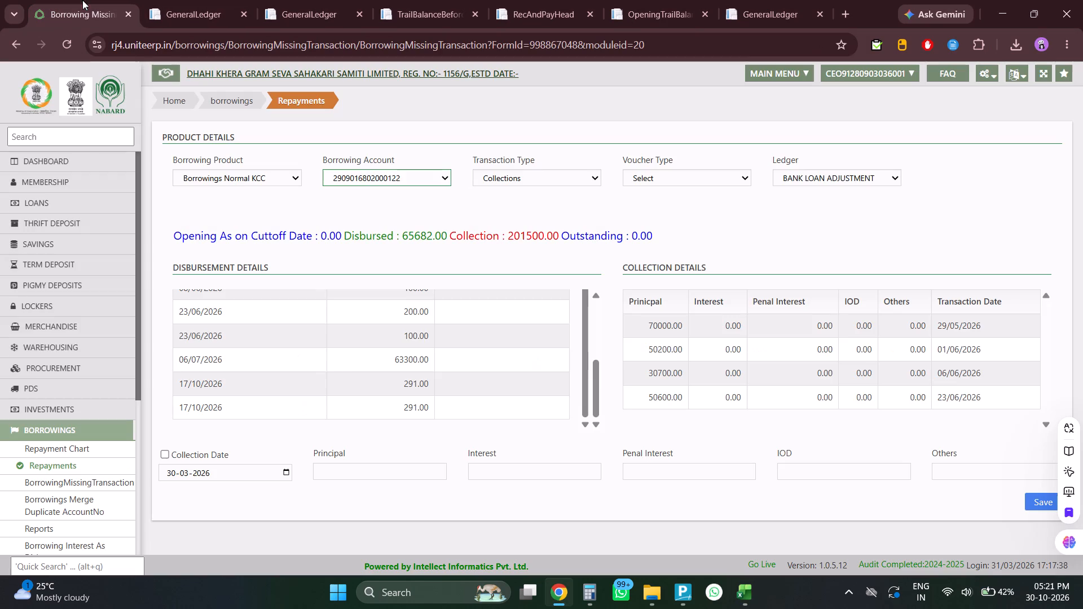
click(377, 183)
scroll(408, 403, down, 4)
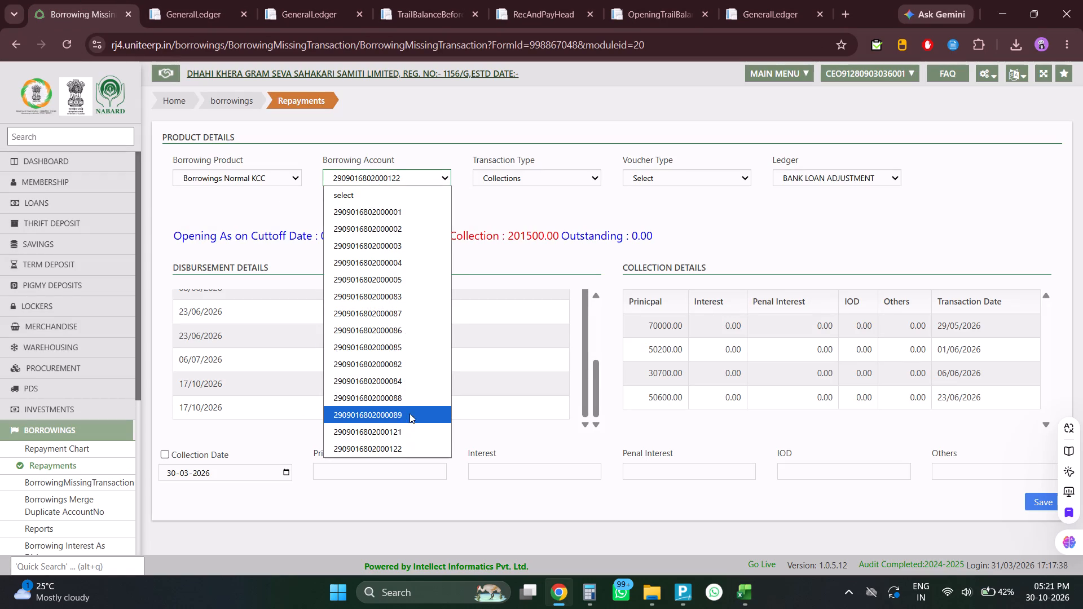
scroll(410, 413, down, 3)
key(alt+Tab)
key(alt+Tab)
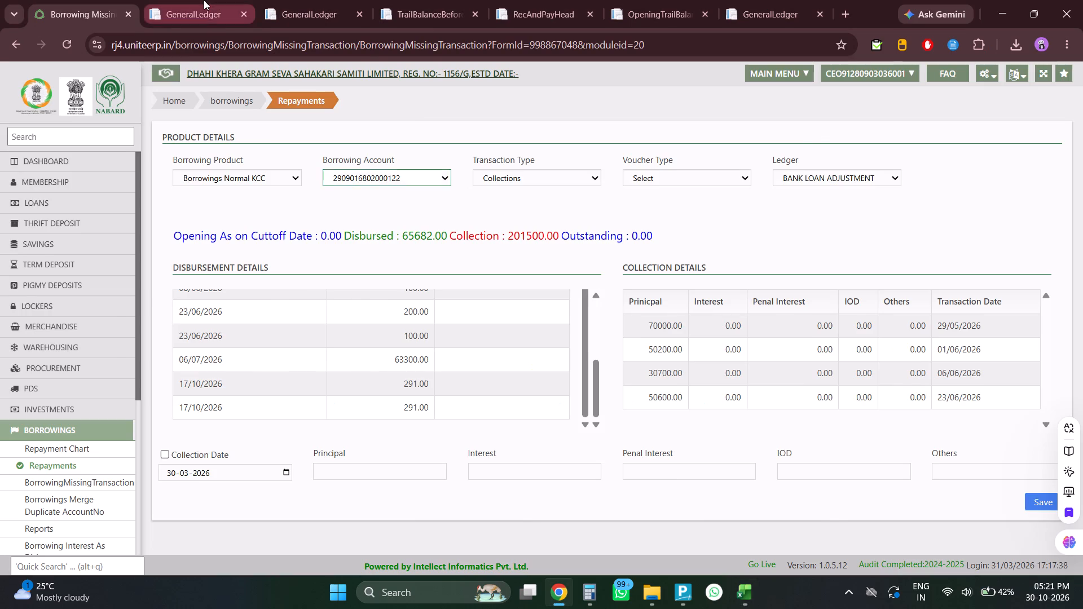
click(204, 0)
key(alt+Tab)
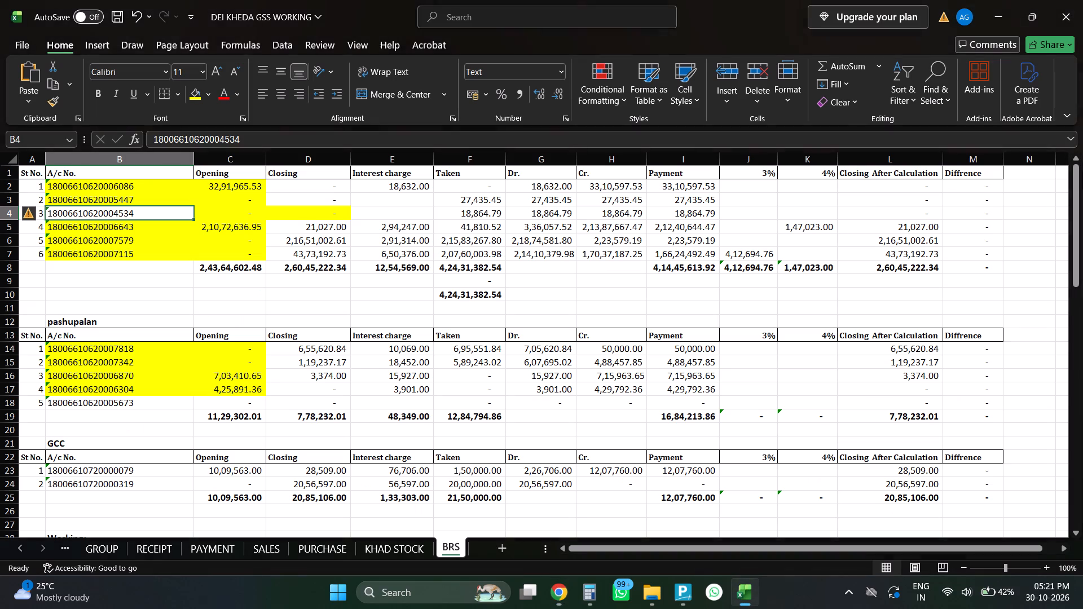
Check the pashupalan account in BRS cell B18 against the accounts listed in the Borrowings Normal KCC general ledger.
click(137, 405)
key(alt+Tab)
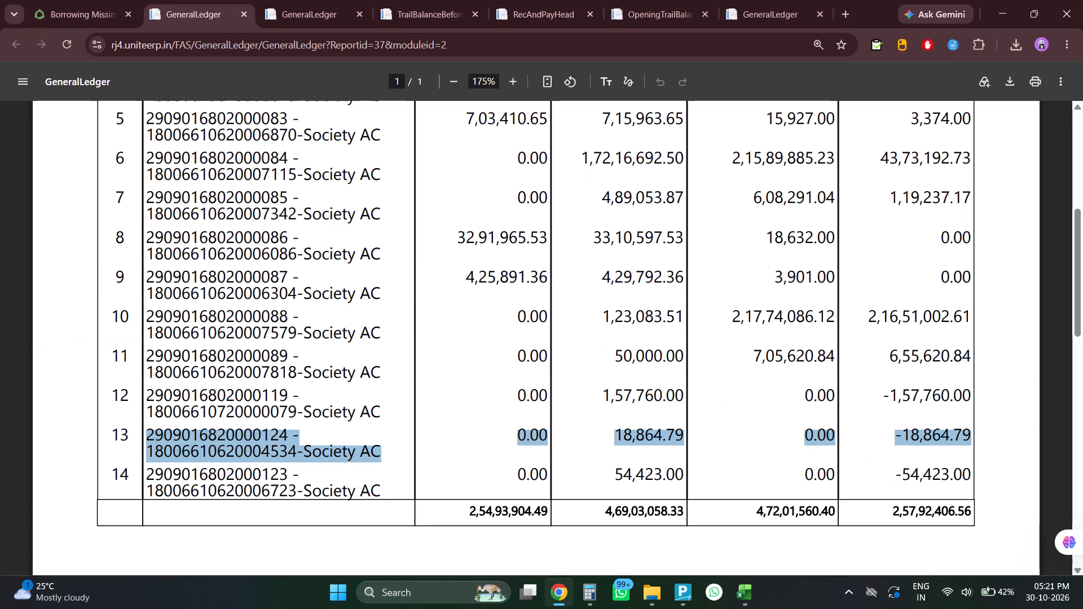
key(alt+Tab)
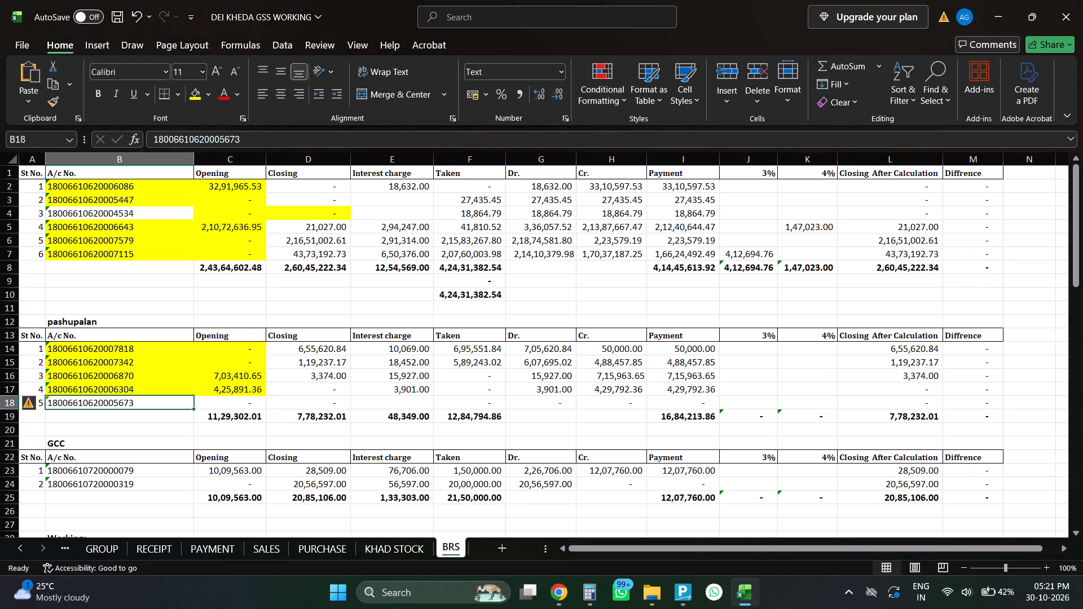
key(alt+Tab)
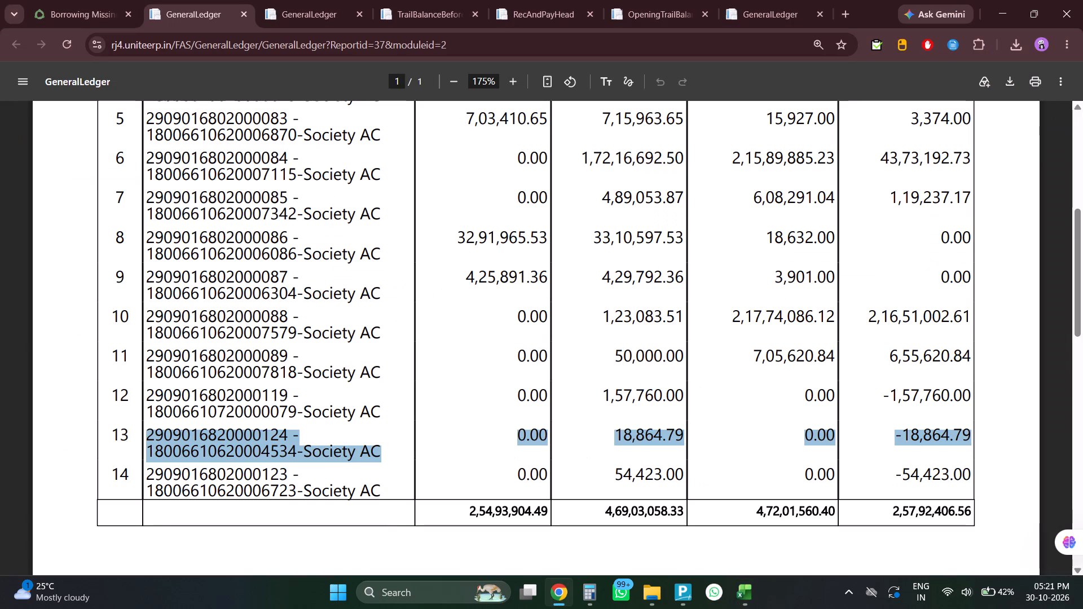
scroll(529, 523, down, 1)
scroll(529, 523, up, 2)
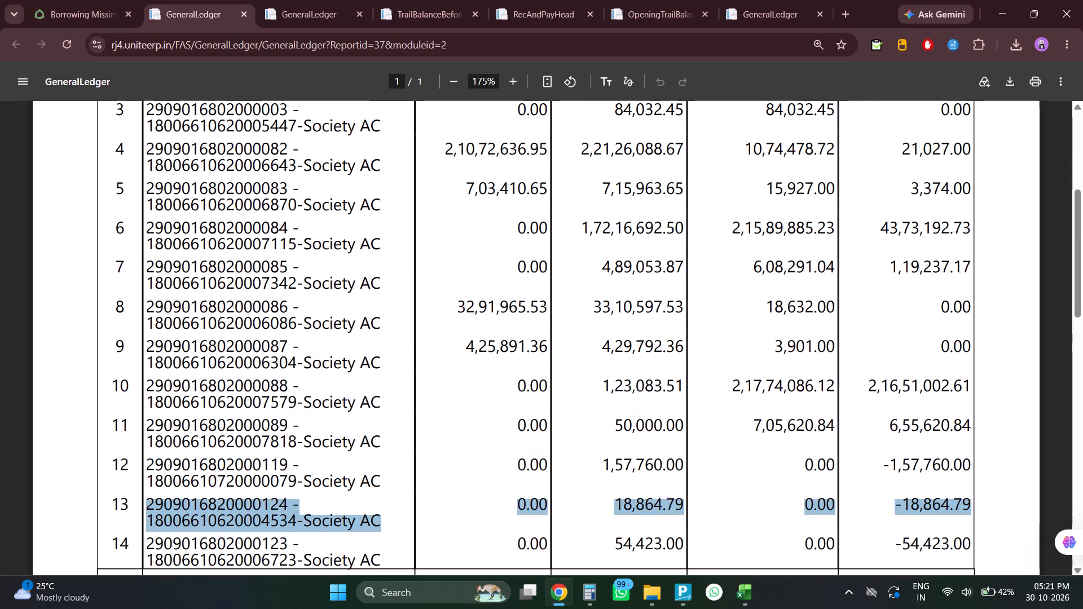
scroll(529, 523, up, 3)
scroll(529, 523, down, 1)
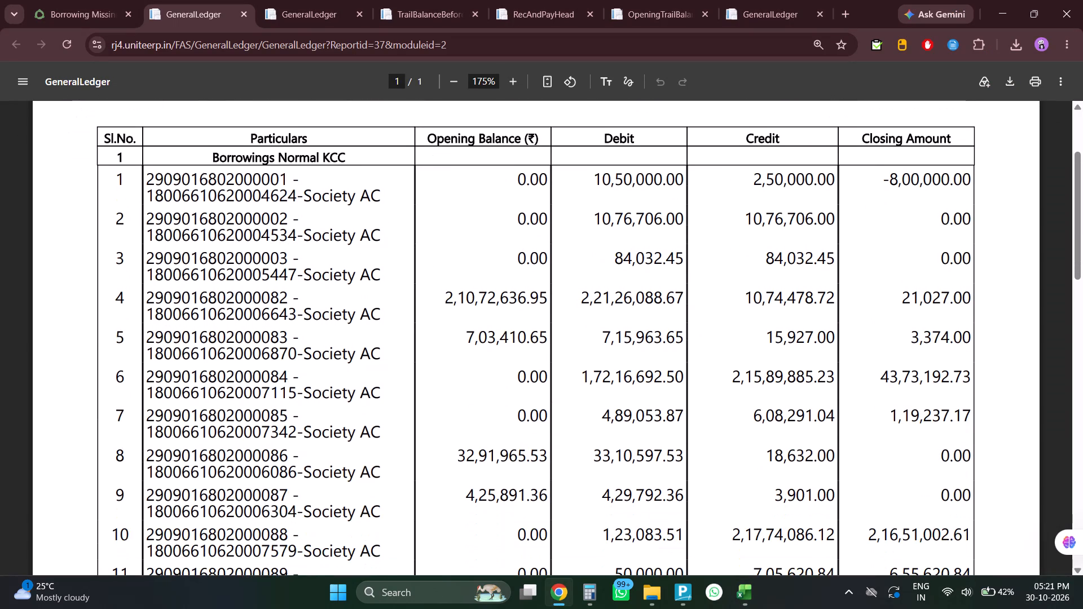
scroll(529, 523, down, 2)
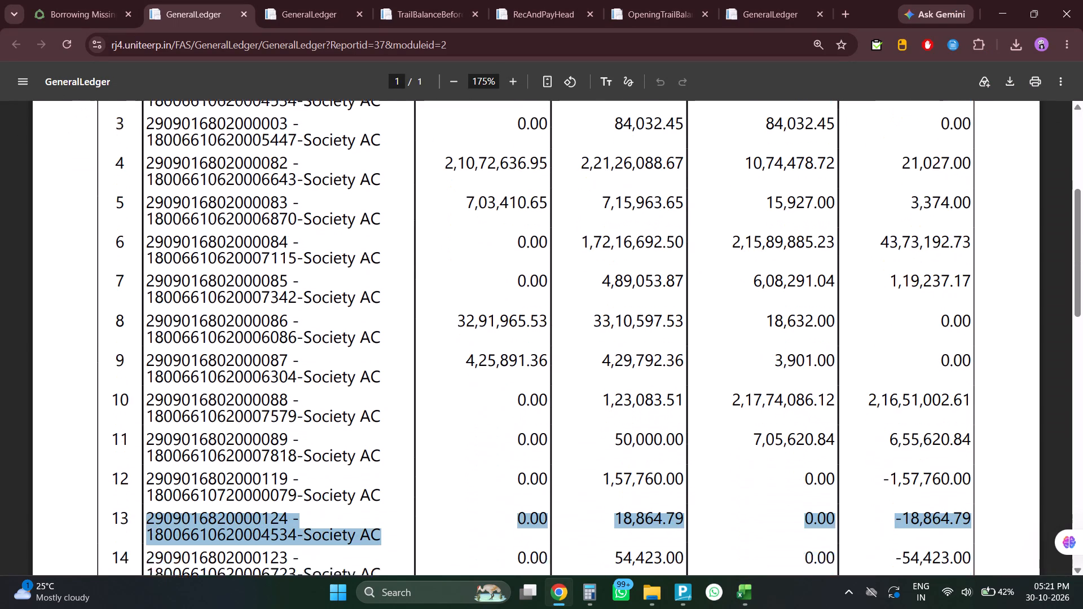
scroll(531, 528, down, 1)
key(alt+Tab)
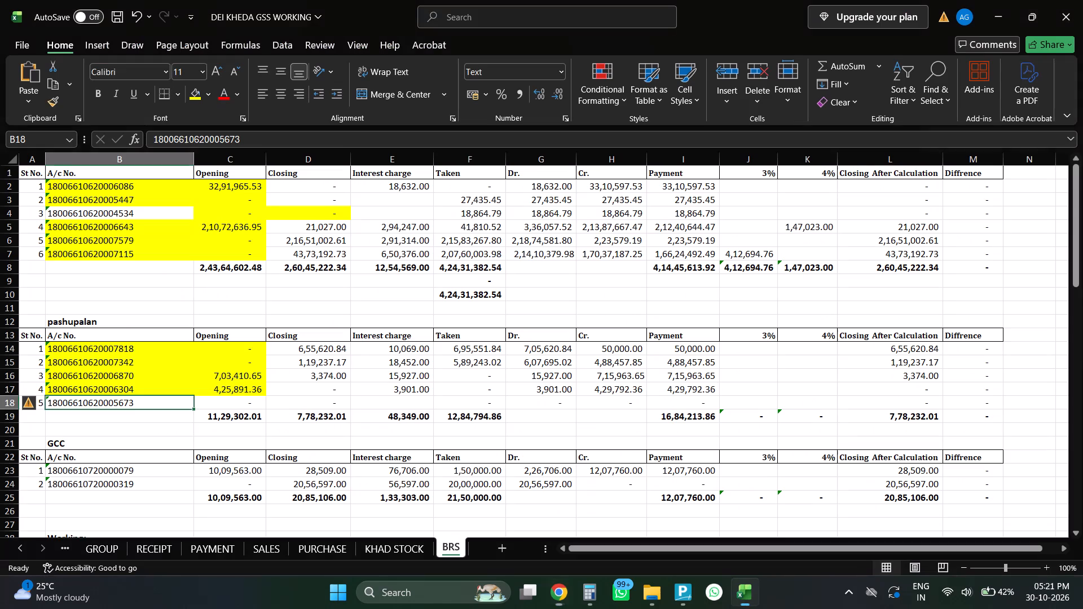
key(alt+Tab)
key(alt+Tab)
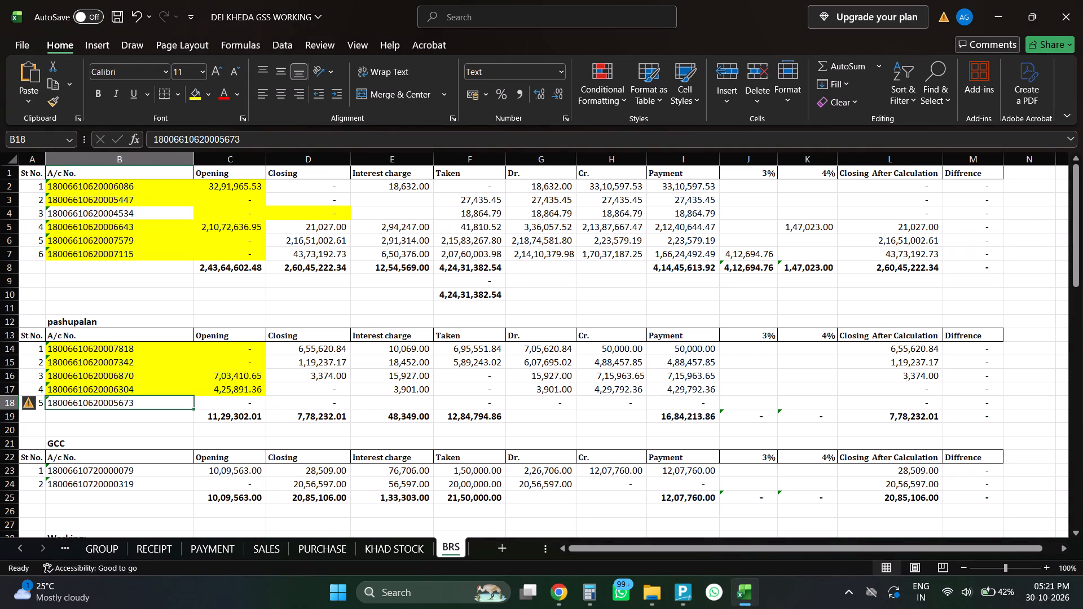
key(alt+Tab)
key(alt+Tab)
Highlight general ledger row 14 and open the borrowing account list on the Repayments page to look for its account.
key(alt+Tab)
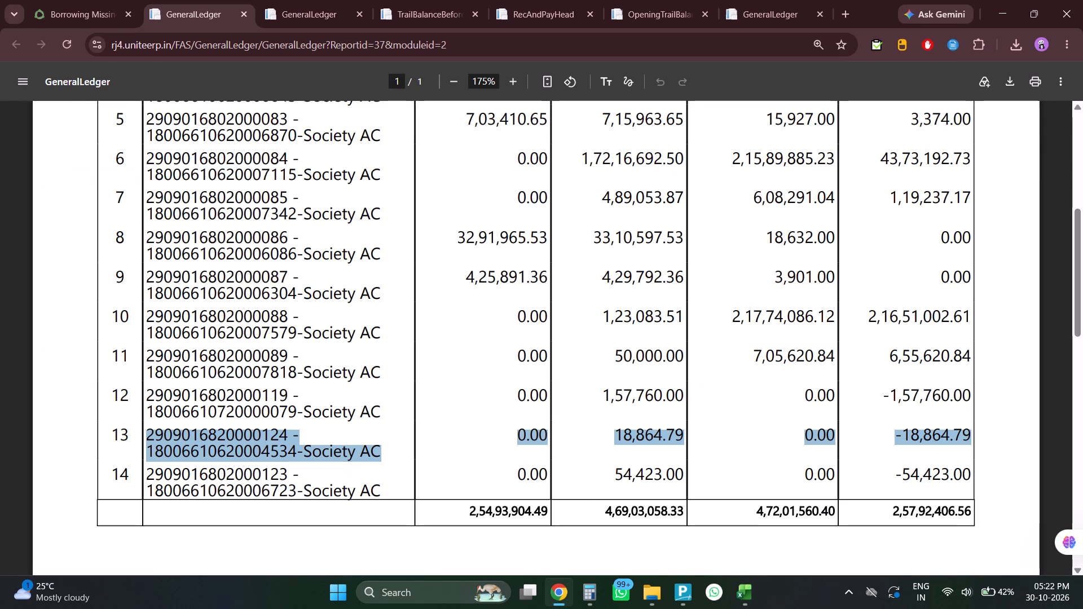
drag(241, 478, 976, 475)
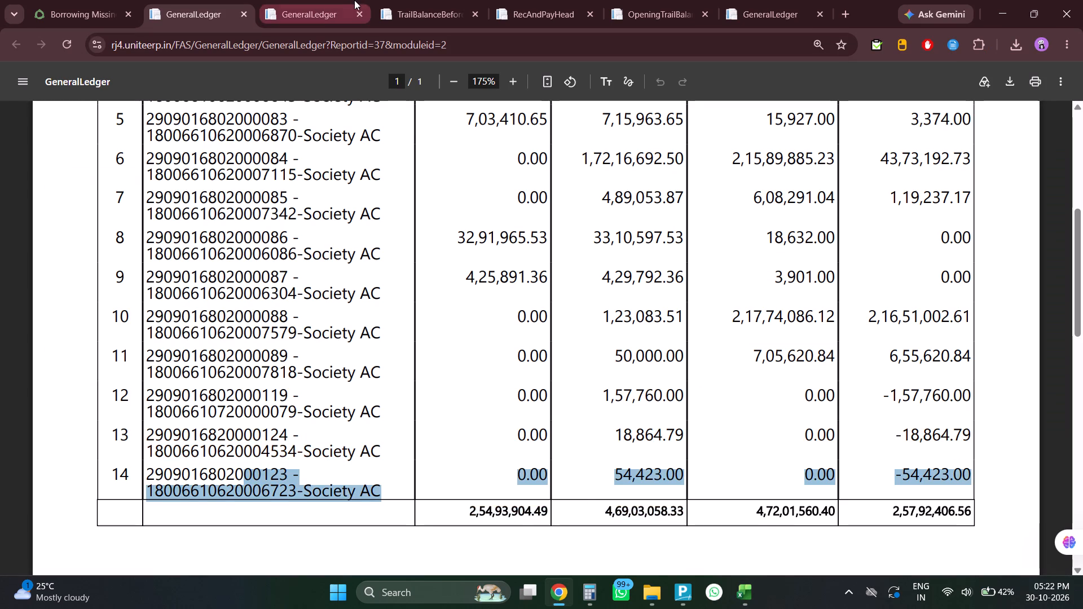
click(49, 0)
click(390, 183)
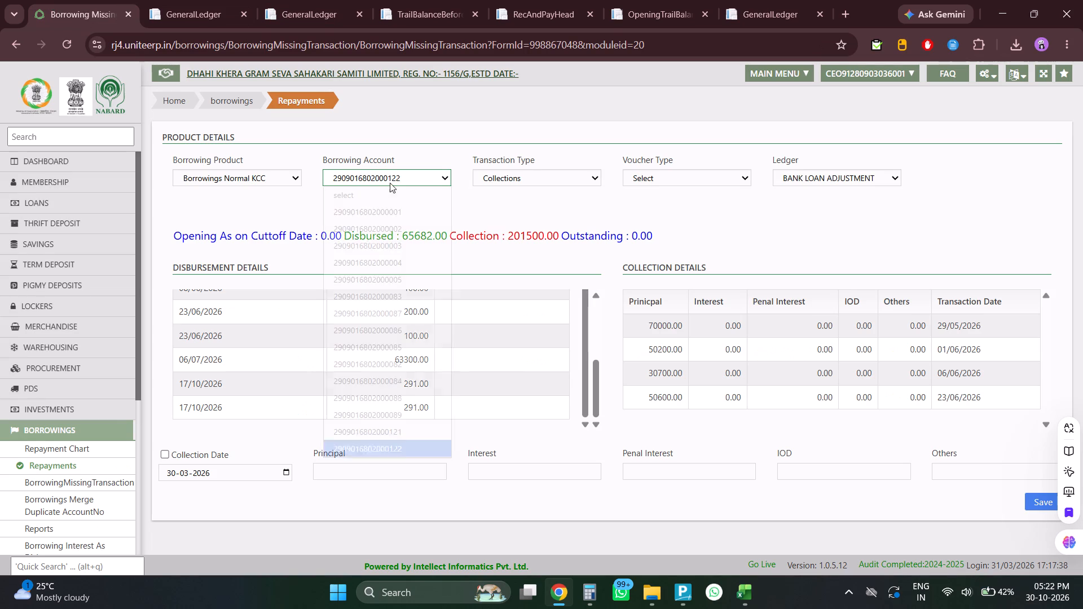
click(94, 94)
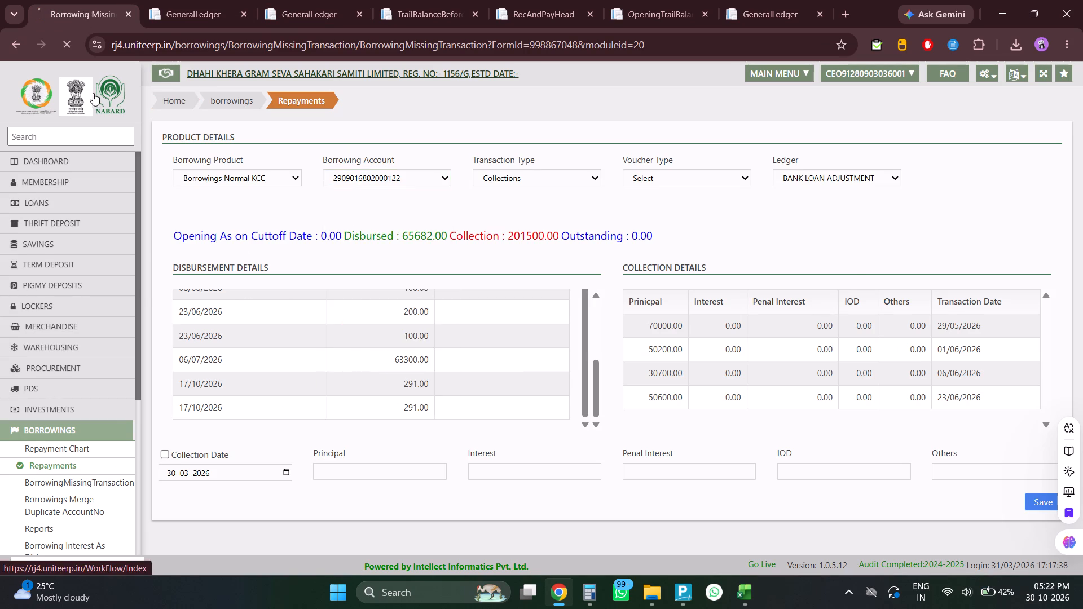
click(247, 277)
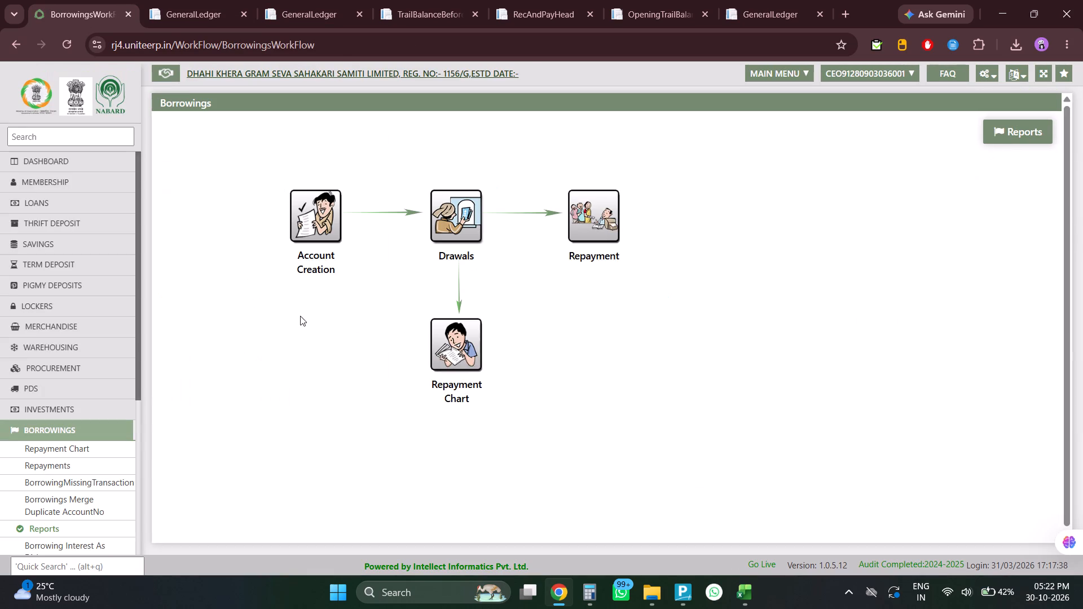
click(195, 0)
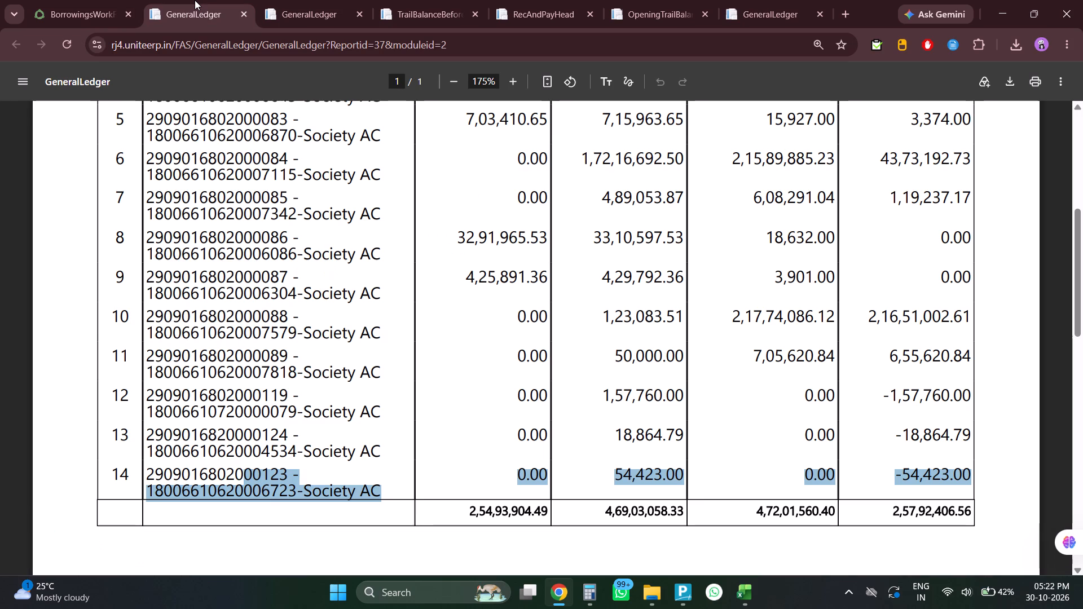
click(59, 0)
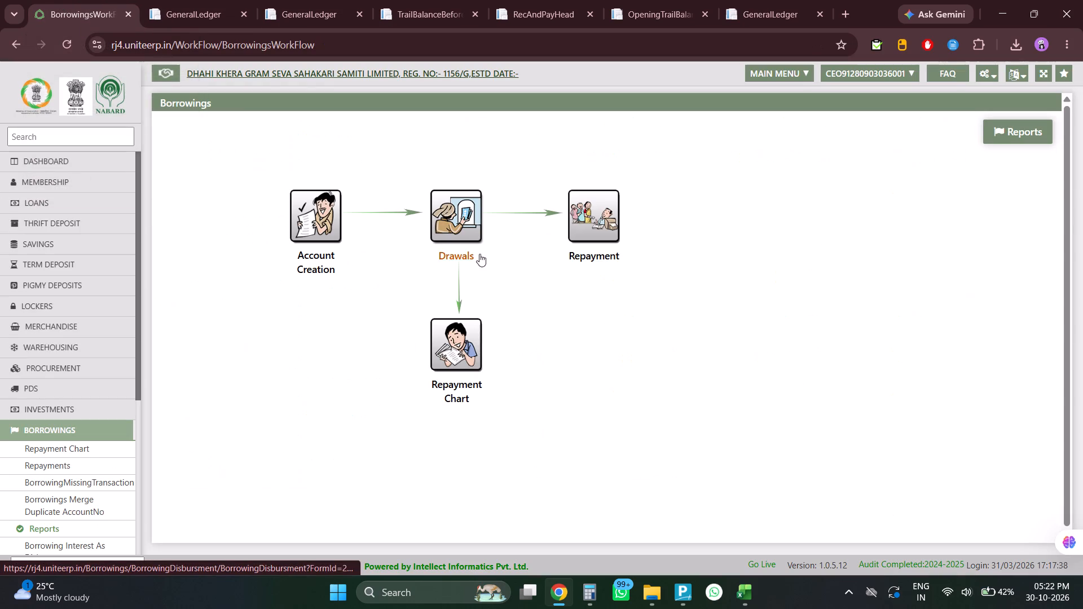
click(464, 235)
click(289, 139)
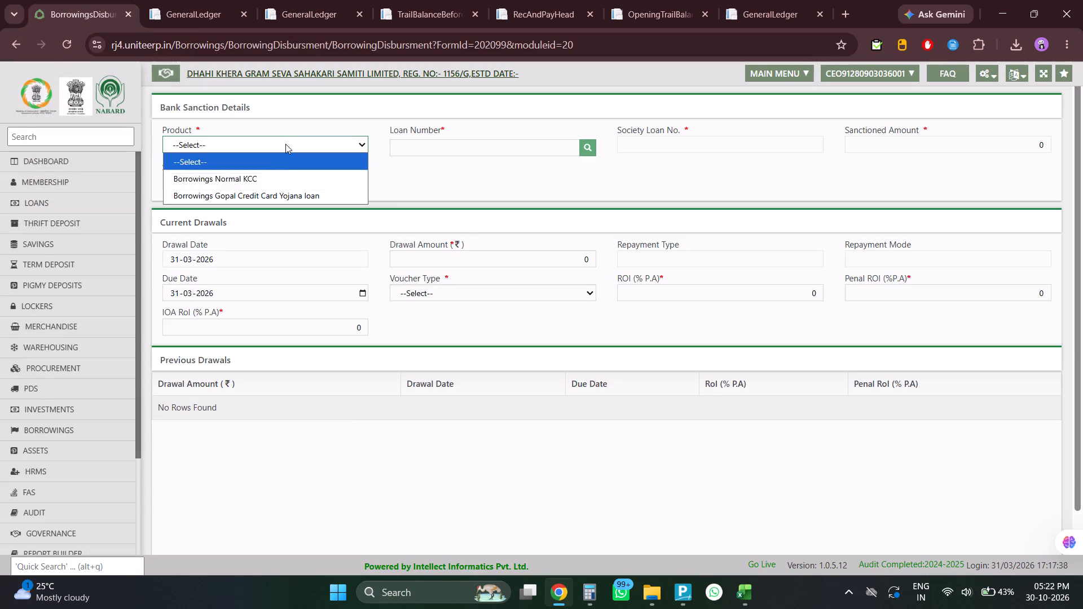
click(270, 179)
click(588, 147)
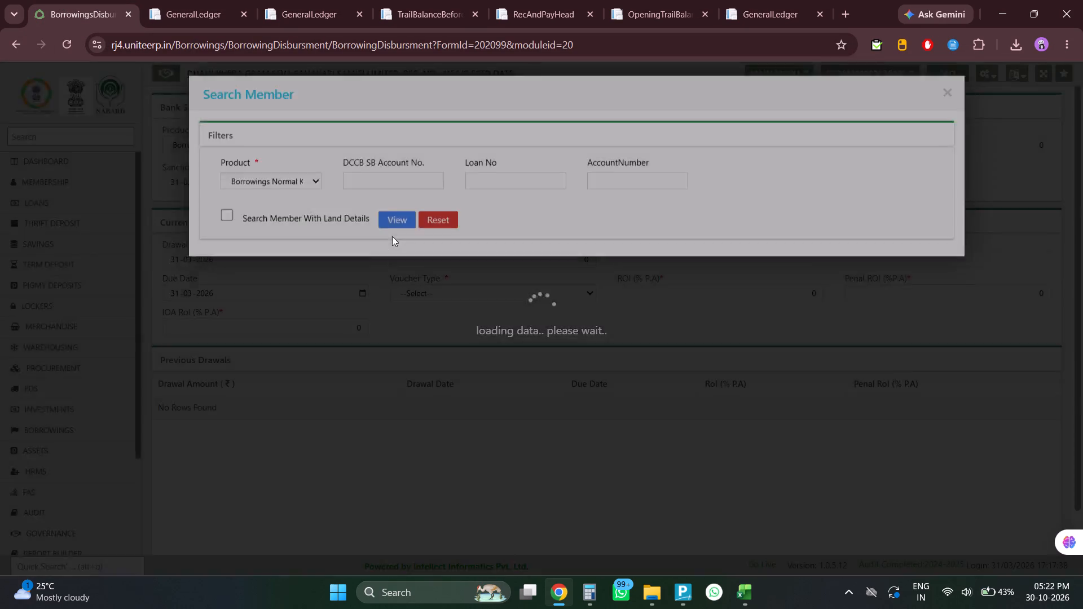
click(469, 184)
text(124)
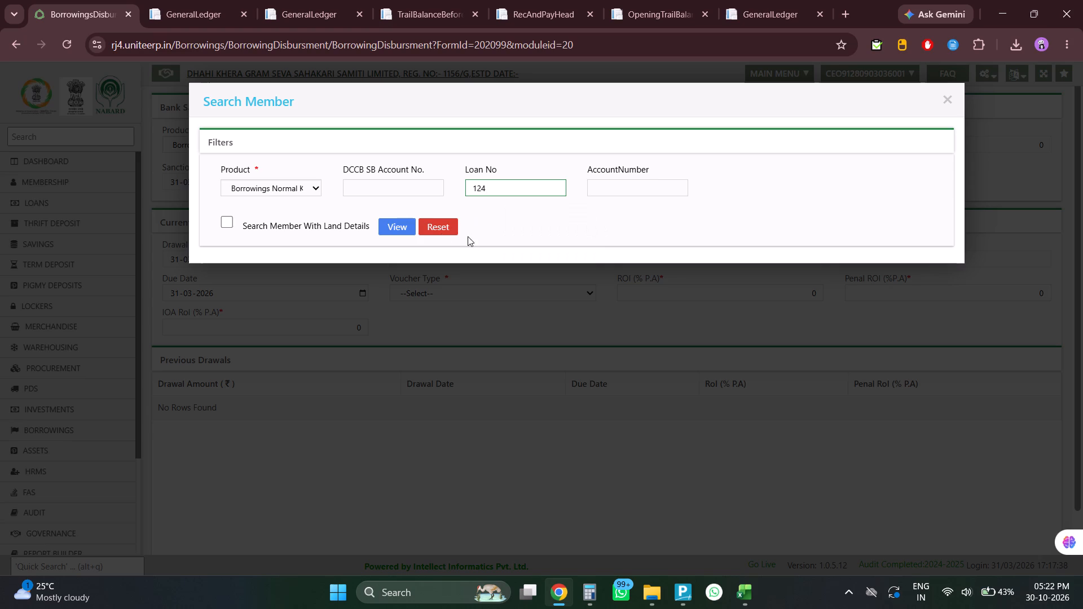
click(395, 218)
scroll(376, 486, down, 7)
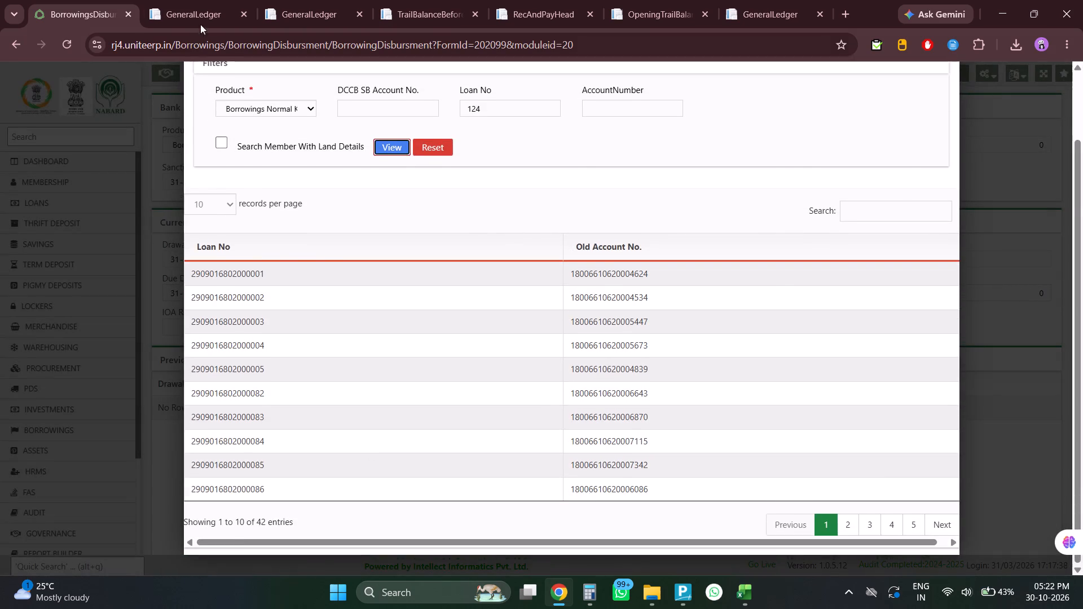
Highlight general ledger row 12 and look for its account on the first two pages of the loan search results.
click(192, 0)
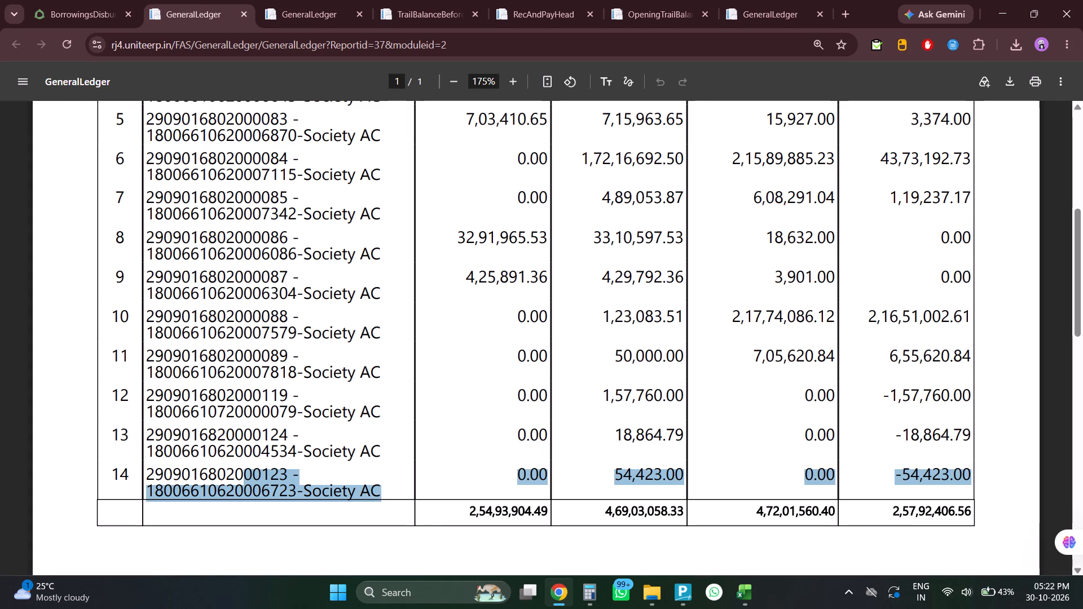
drag(143, 400, 1050, 405)
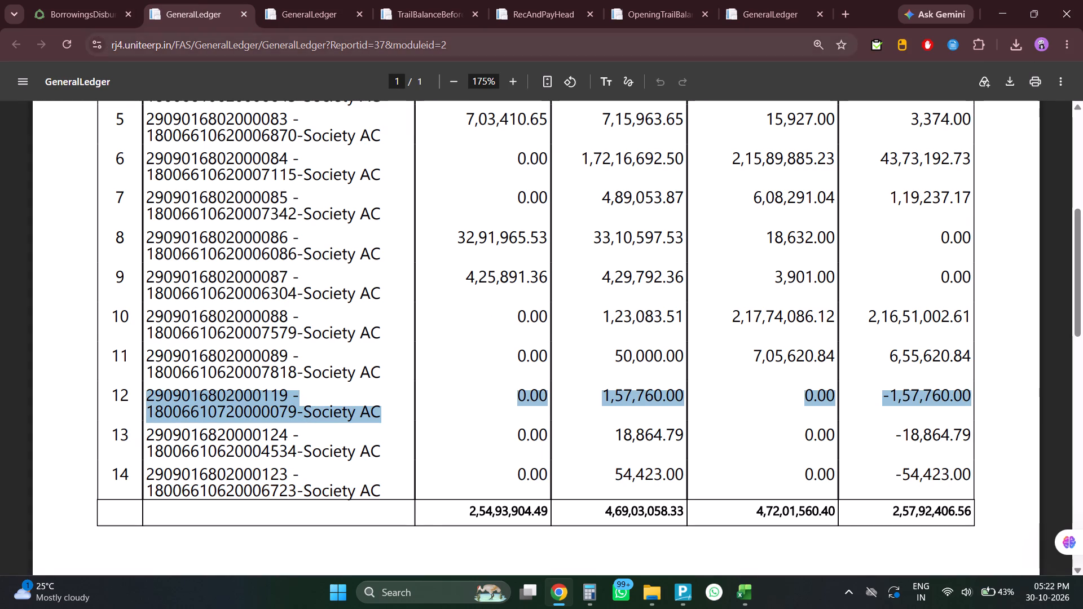
click(51, 0)
scroll(581, 412, down, 5)
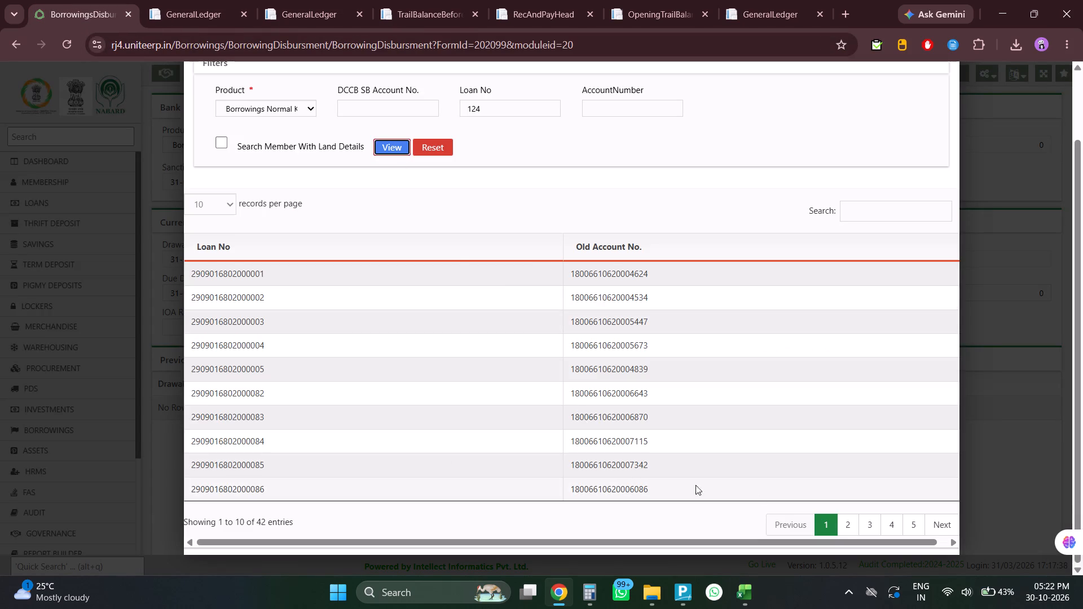
click(843, 522)
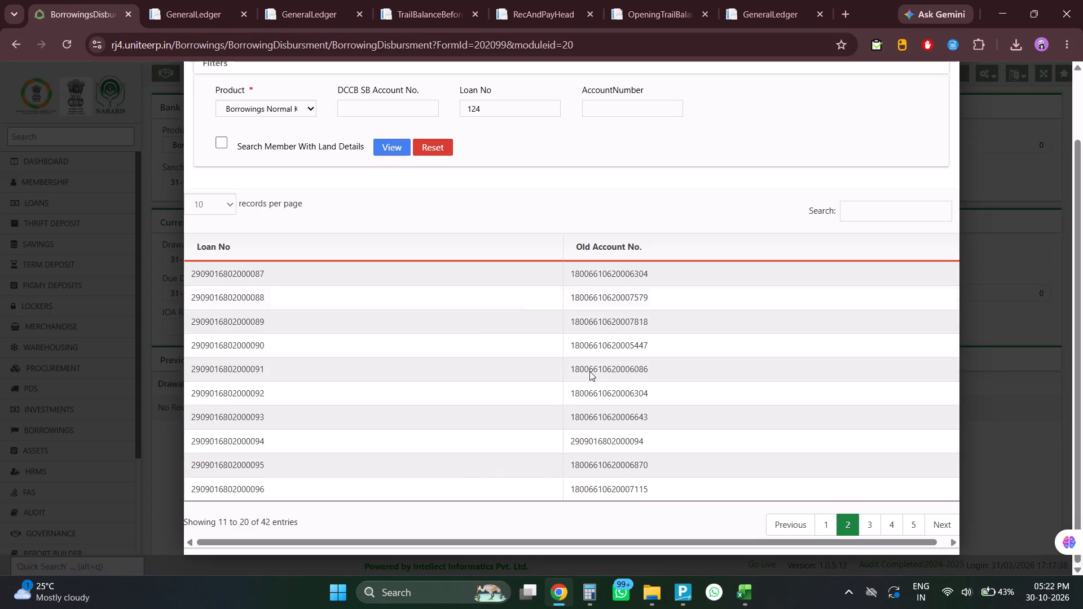
click(195, 0)
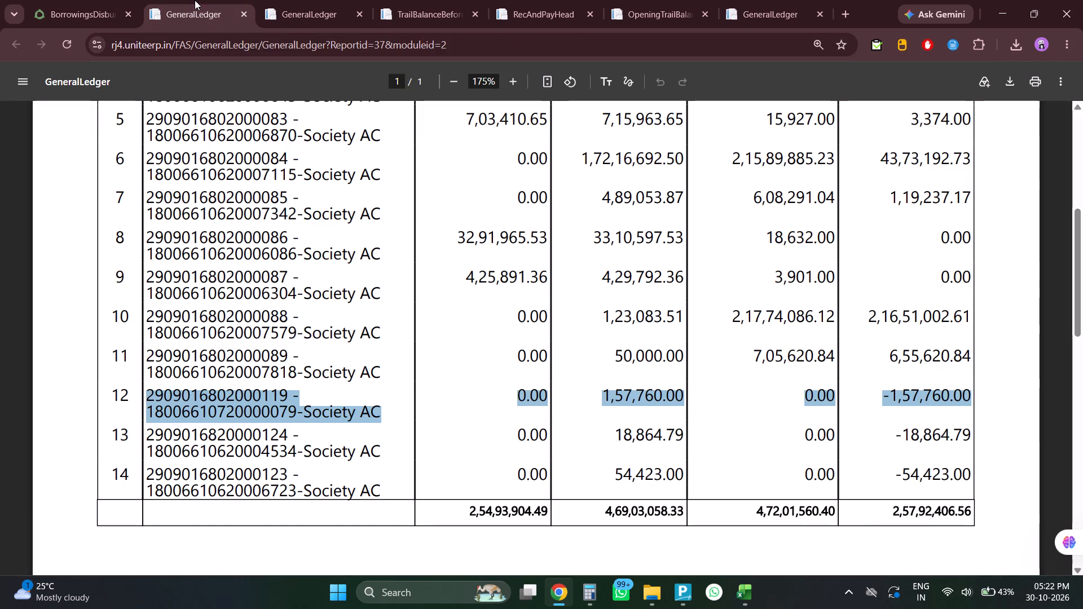
click(43, 0)
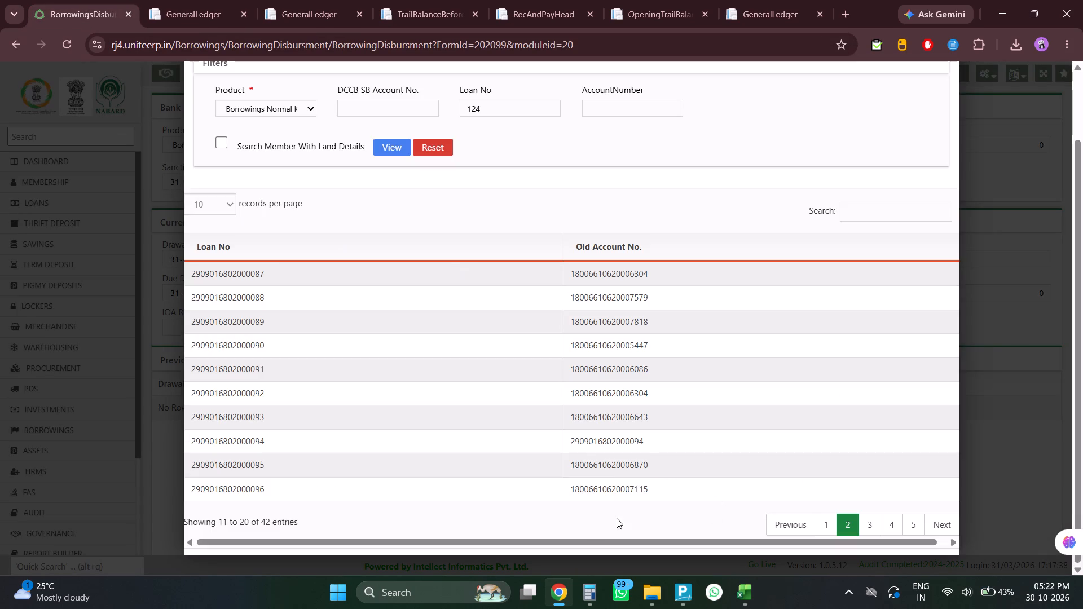
Go through loan search result pages 1 to 5, return to page 4 and compare its accounts with general ledger row 12.
click(831, 526)
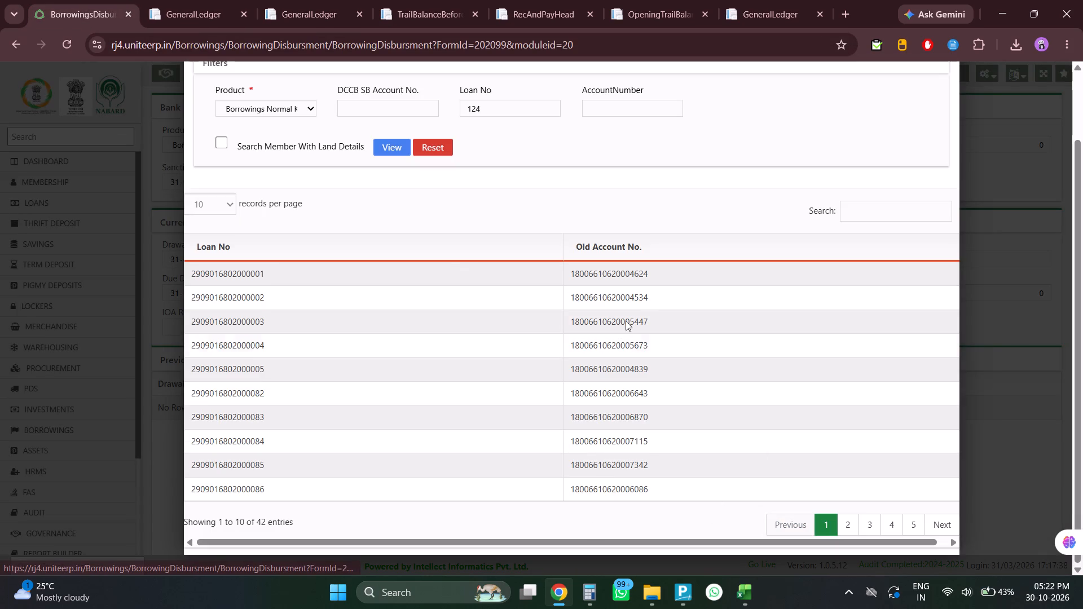
click(849, 525)
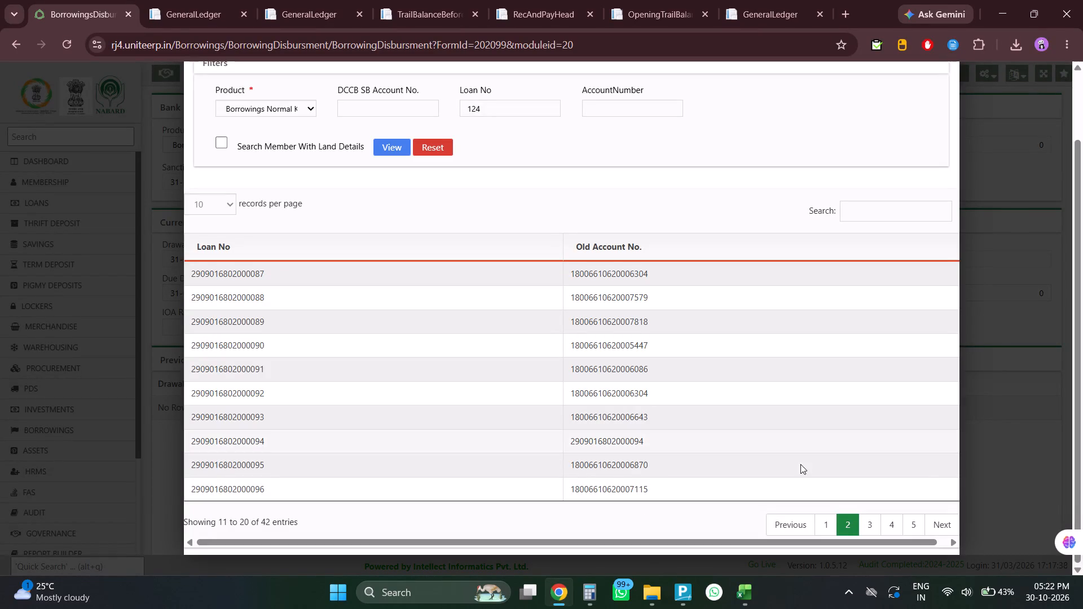
click(869, 527)
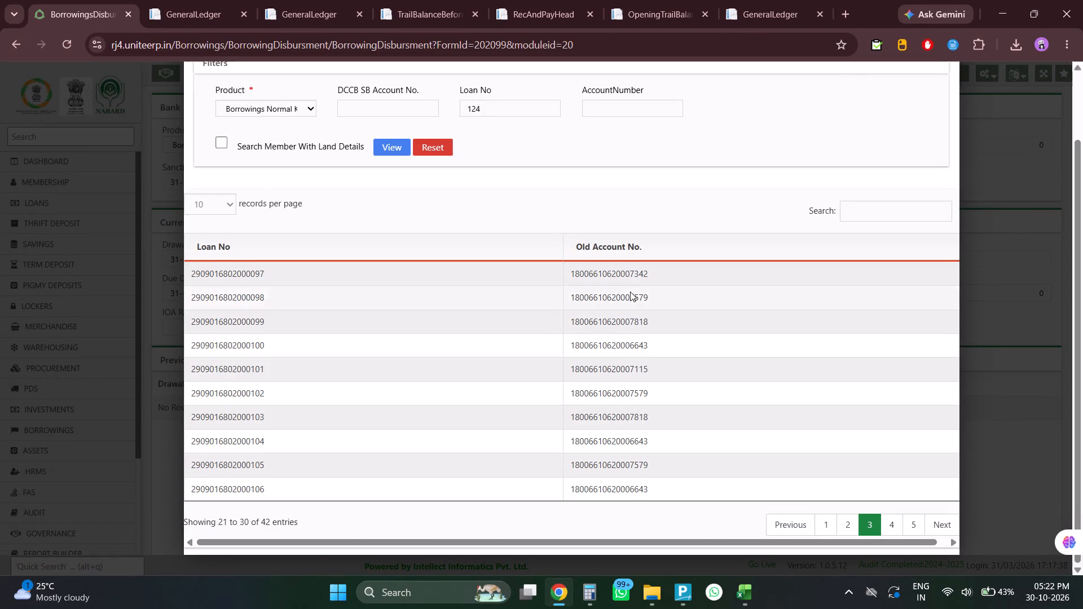
click(889, 526)
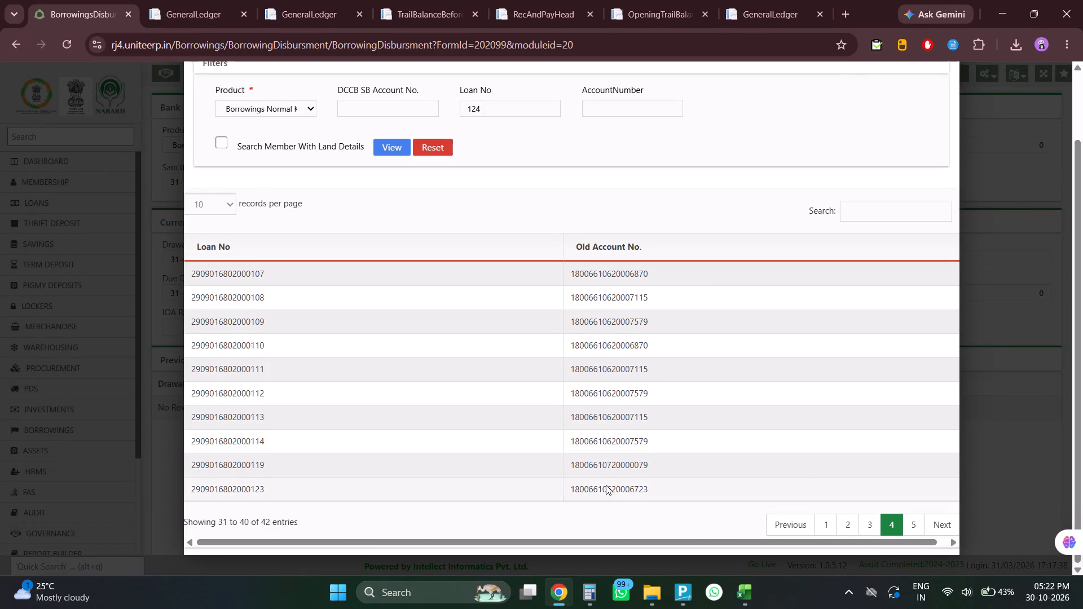
click(913, 527)
scroll(630, 439, up, 2)
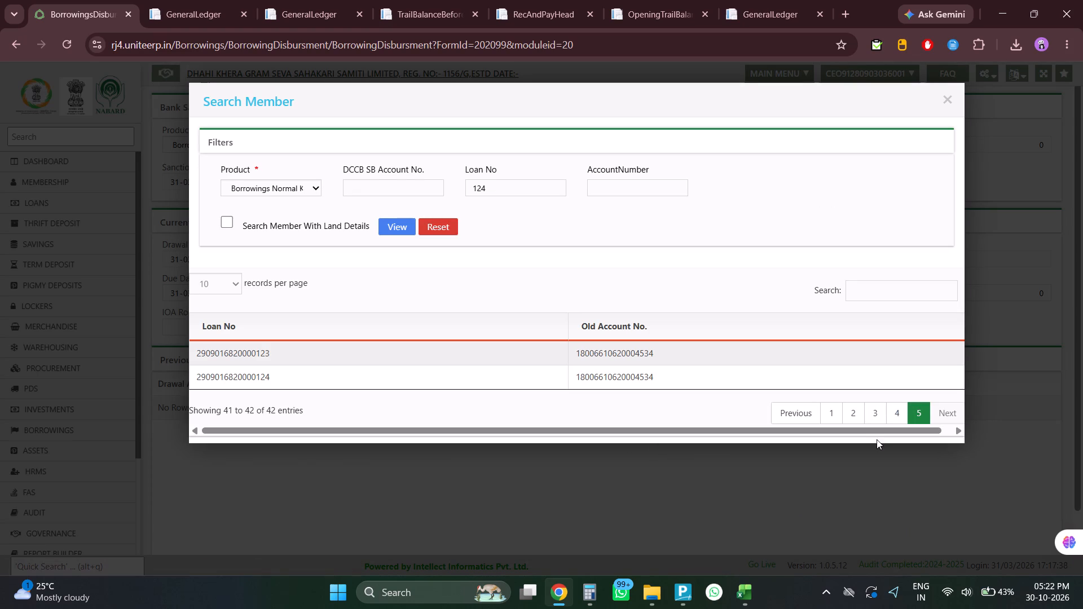
click(896, 416)
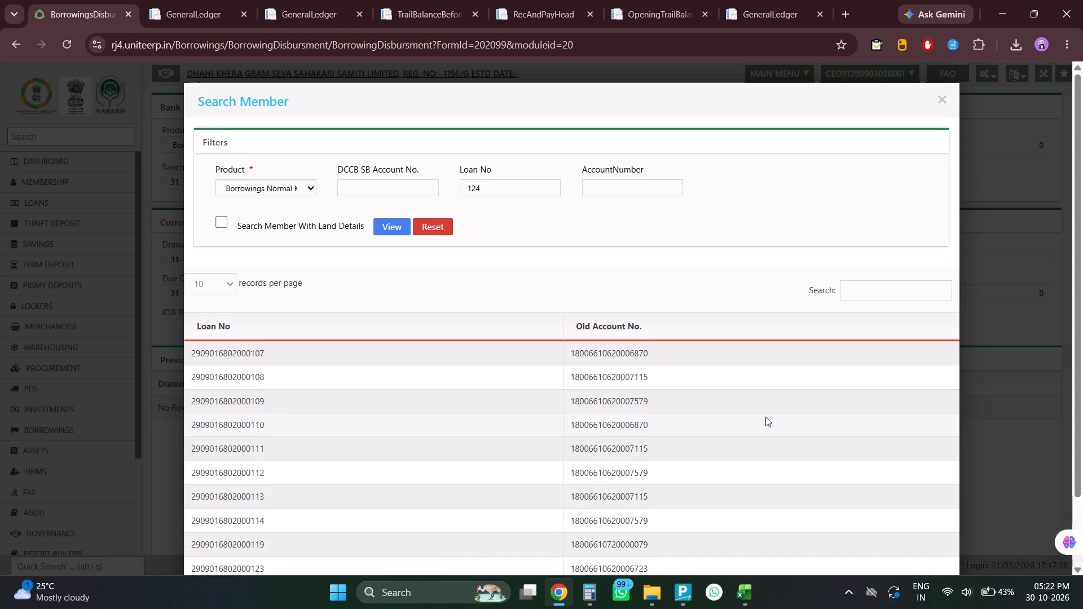
scroll(765, 417, down, 3)
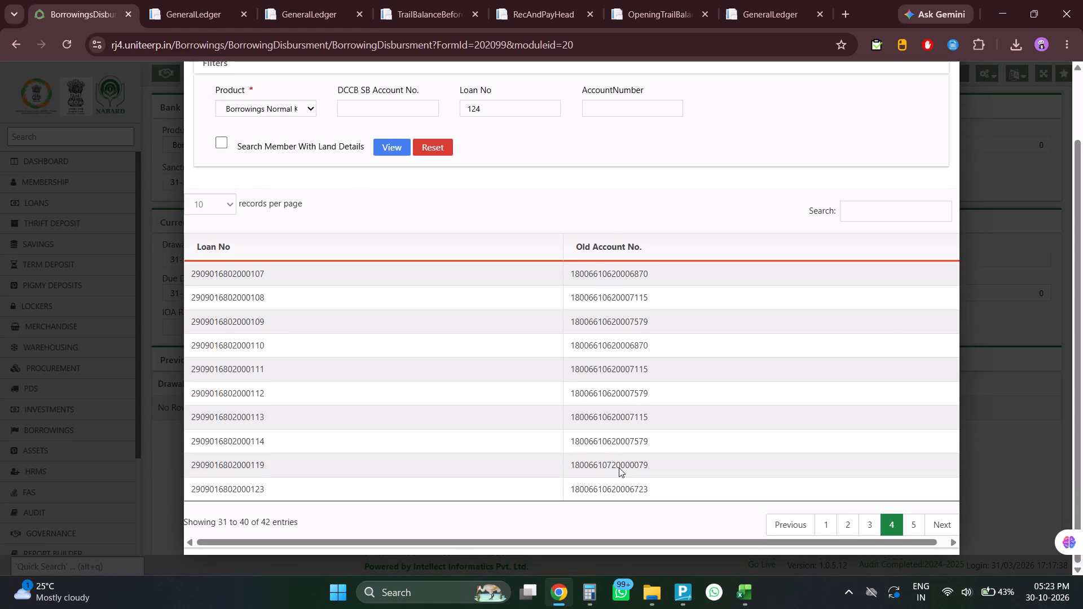
click(192, 0)
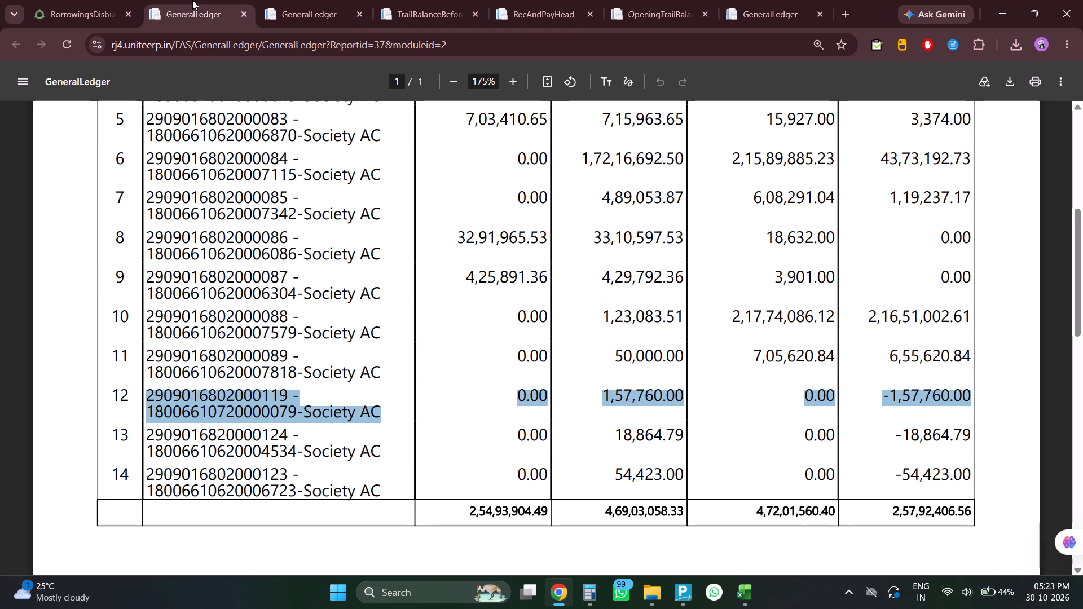
click(51, 0)
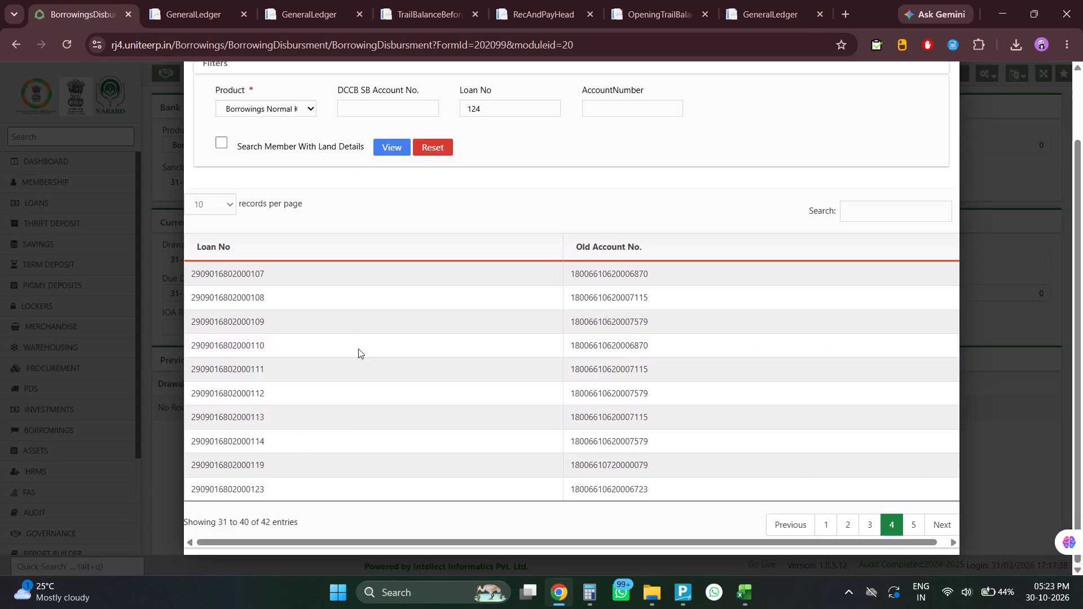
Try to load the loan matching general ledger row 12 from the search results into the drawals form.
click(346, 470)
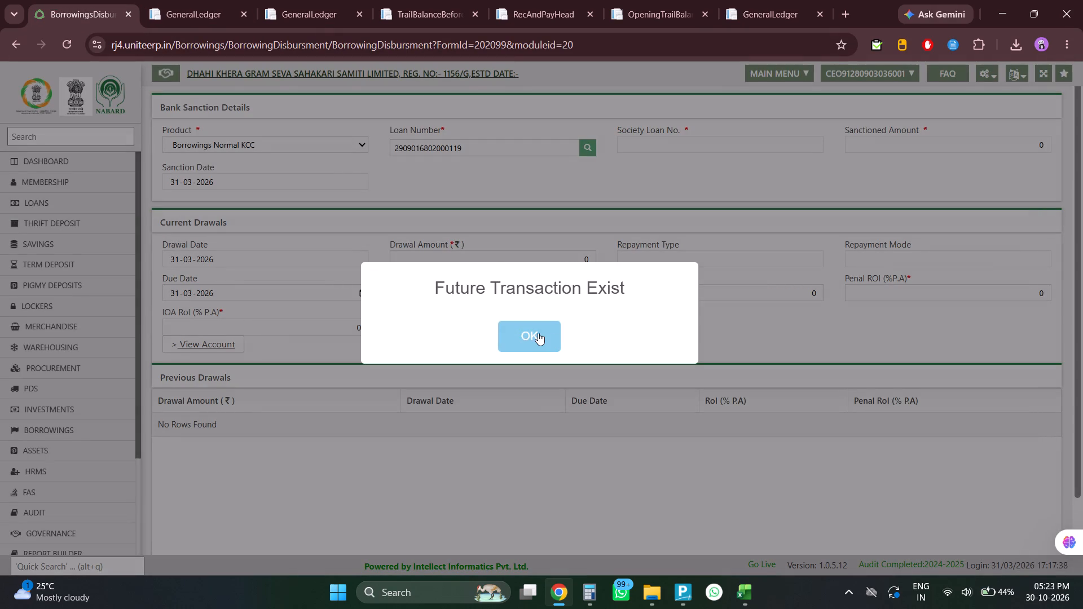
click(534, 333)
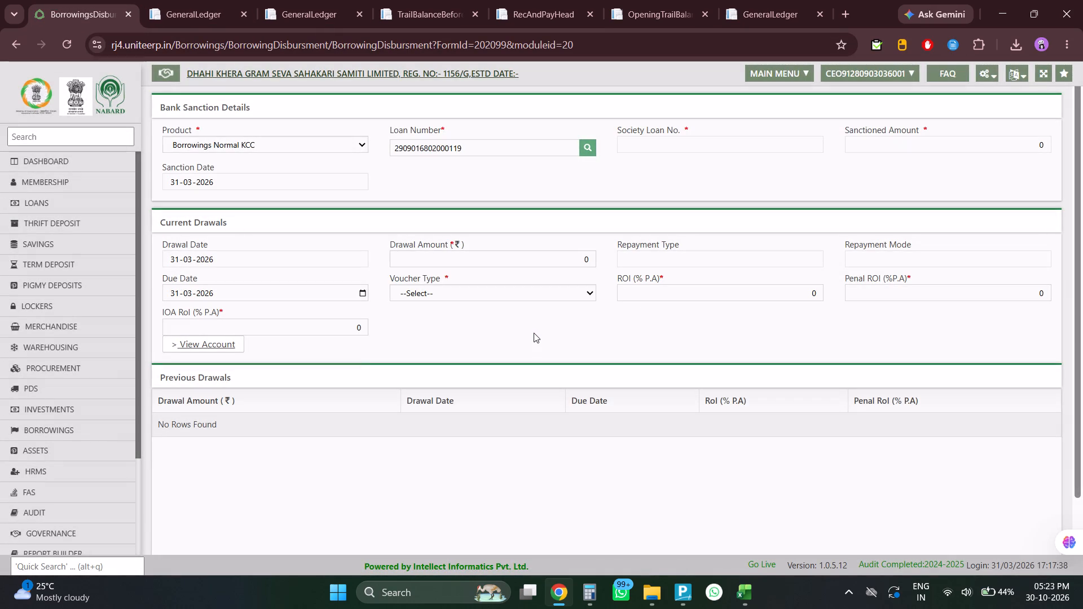
Highlight general ledger row 13 from its account through its closing amount.
click(212, 0)
drag(152, 439, 415, 451)
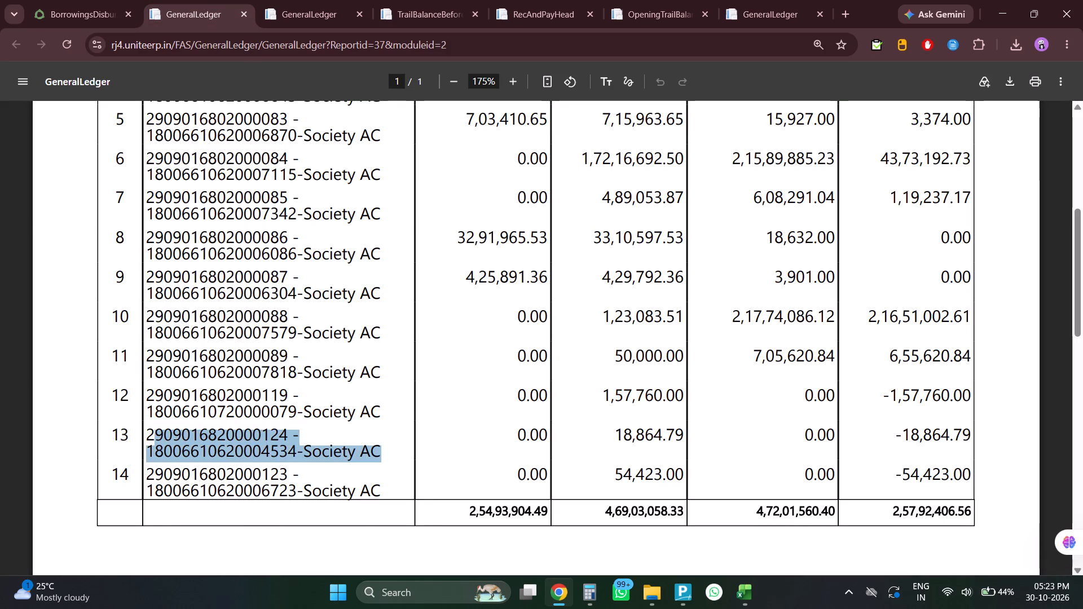
drag(415, 451, 990, 433)
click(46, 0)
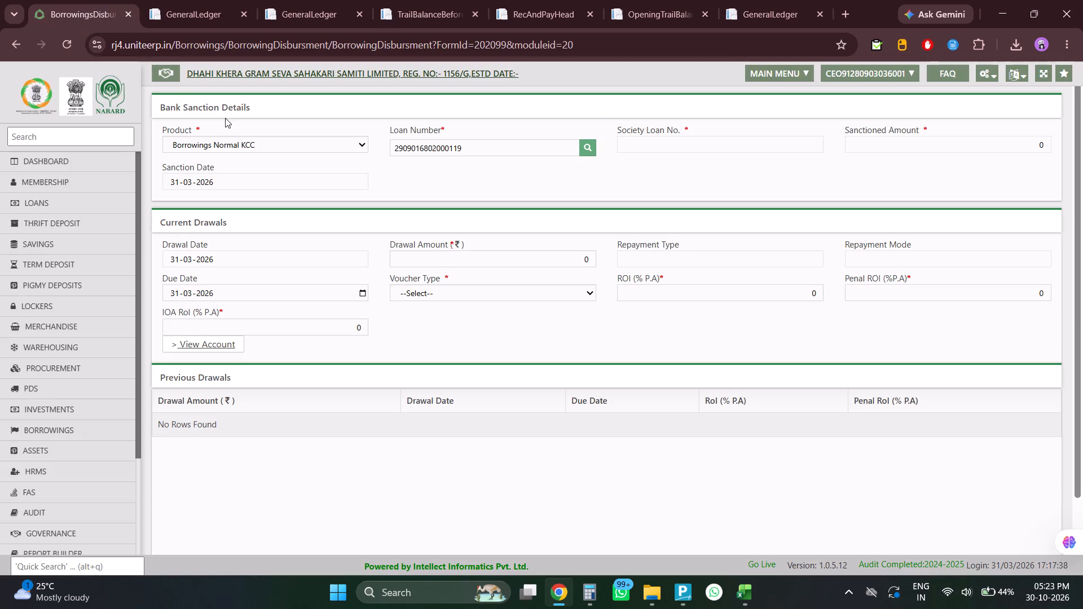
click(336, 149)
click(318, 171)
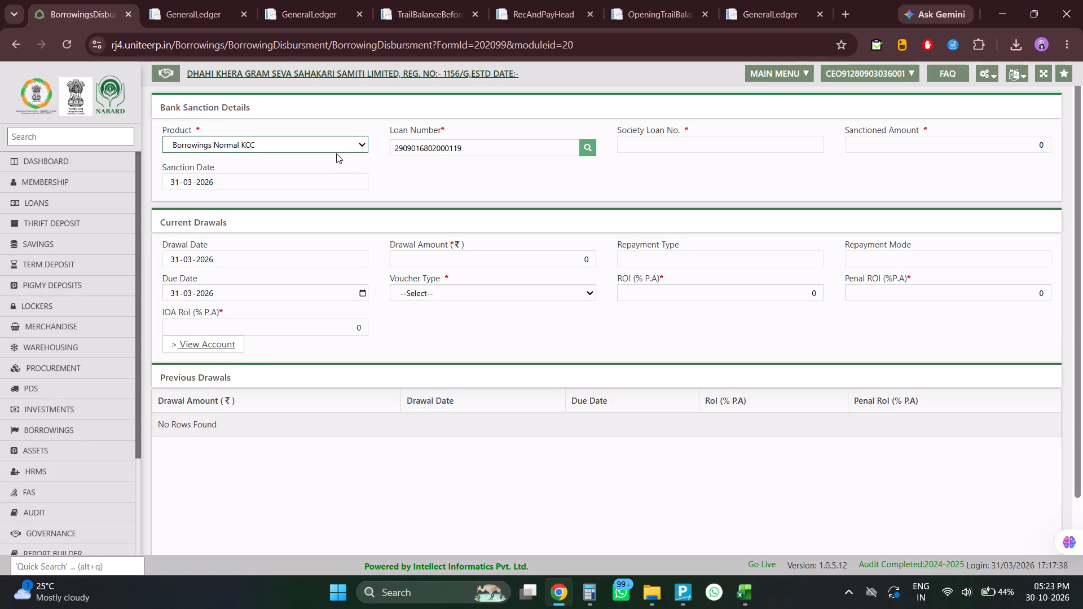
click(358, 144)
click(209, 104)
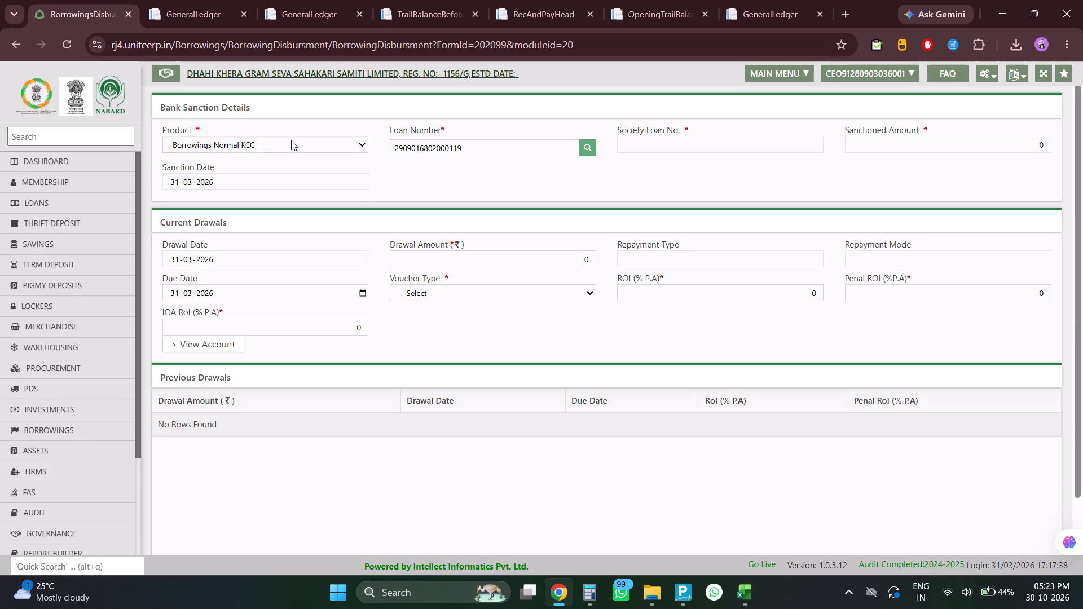
Reopen the borrowings Drawals page and search the Borrowings Normal KCC loans for loan number 124.
click(59, 72)
click(100, 93)
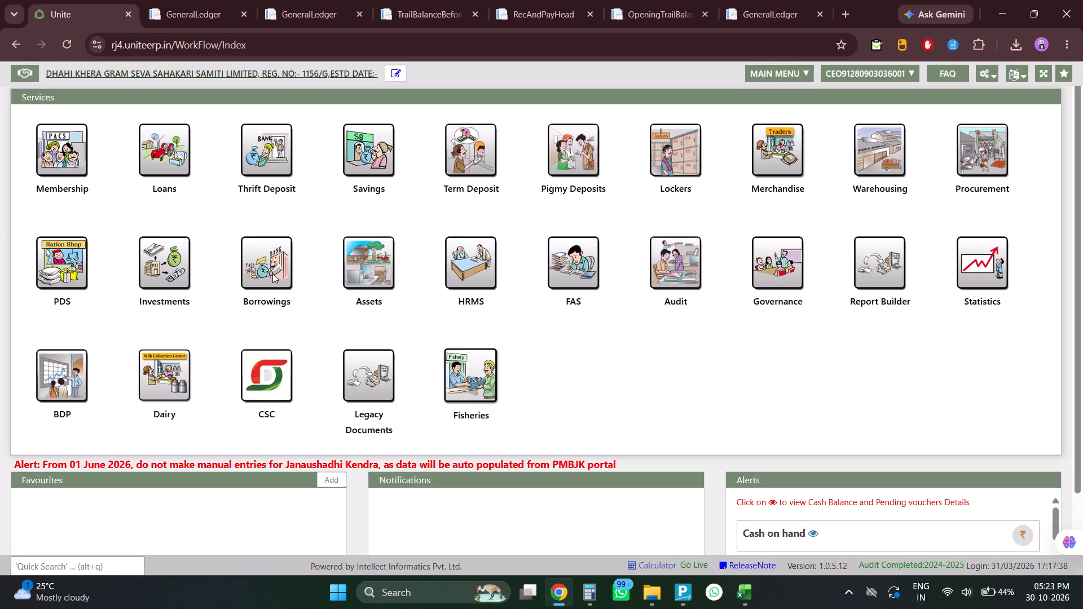
click(289, 276)
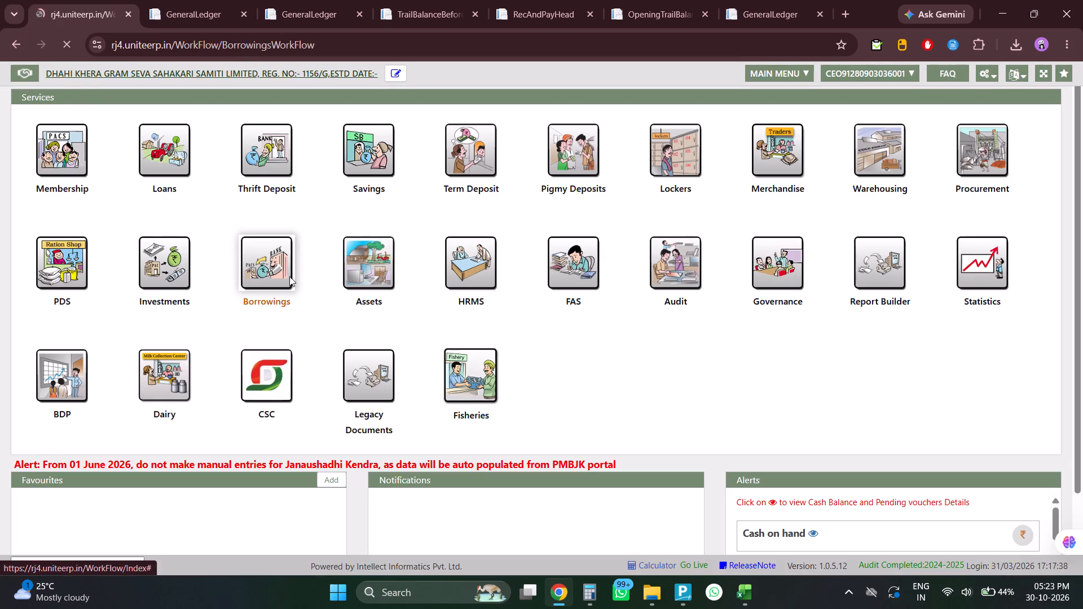
click(465, 251)
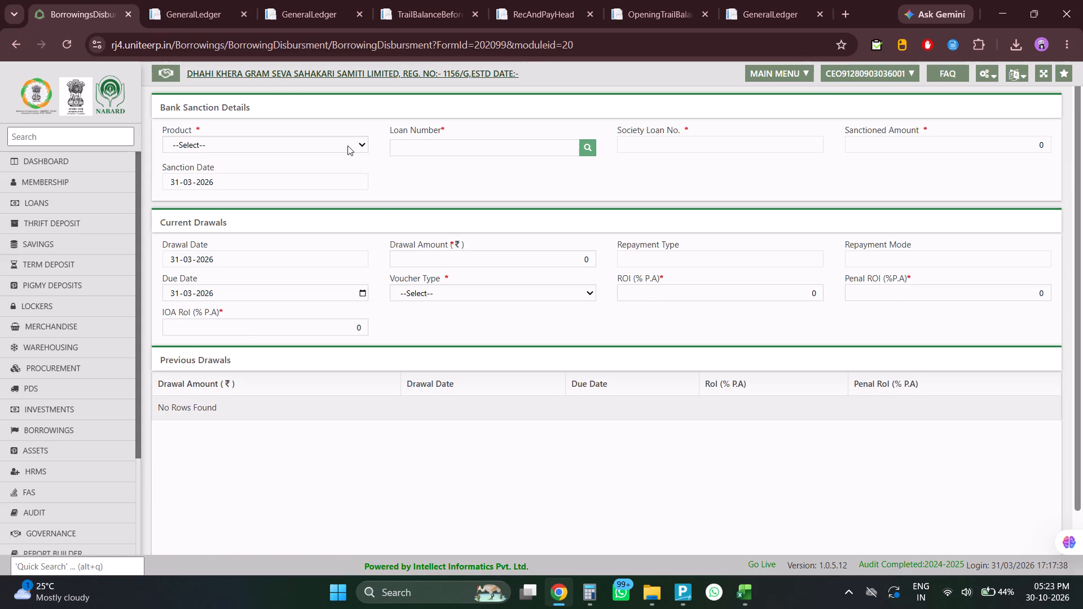
click(346, 144)
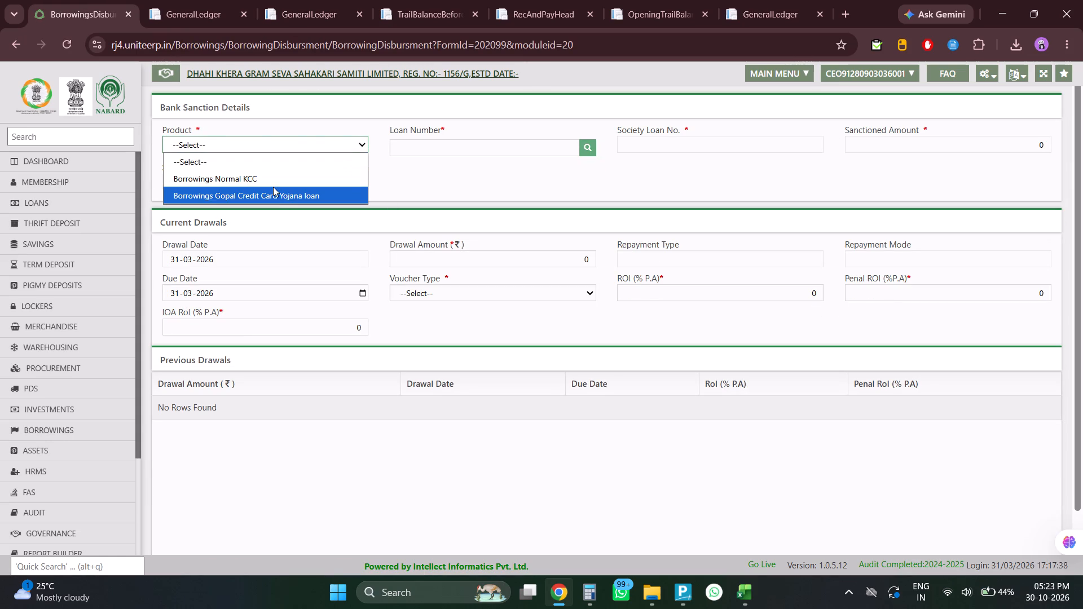
click(273, 187)
click(269, 148)
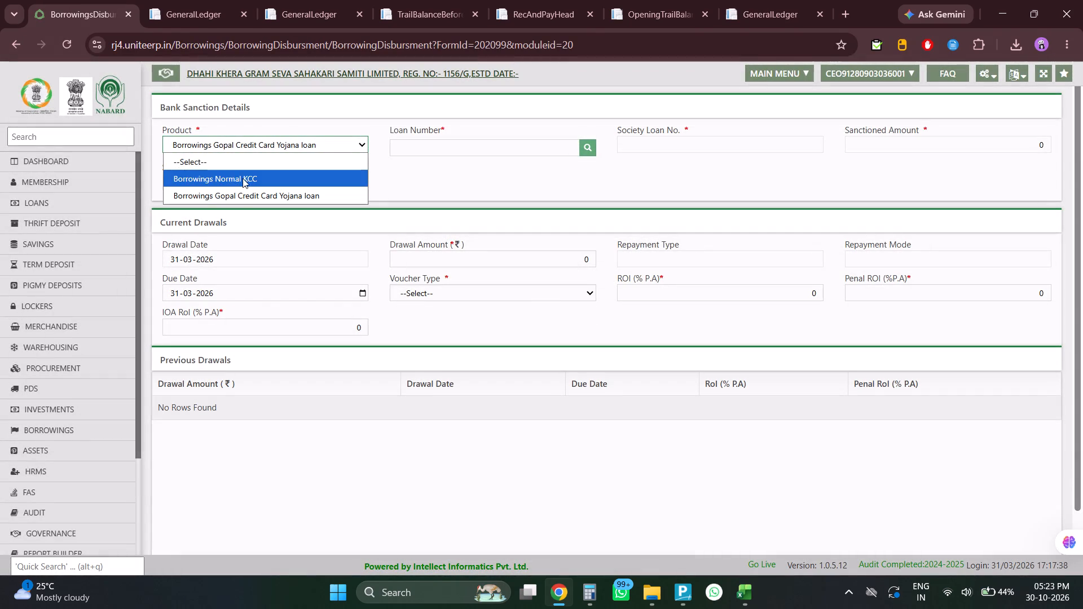
click(243, 178)
click(590, 144)
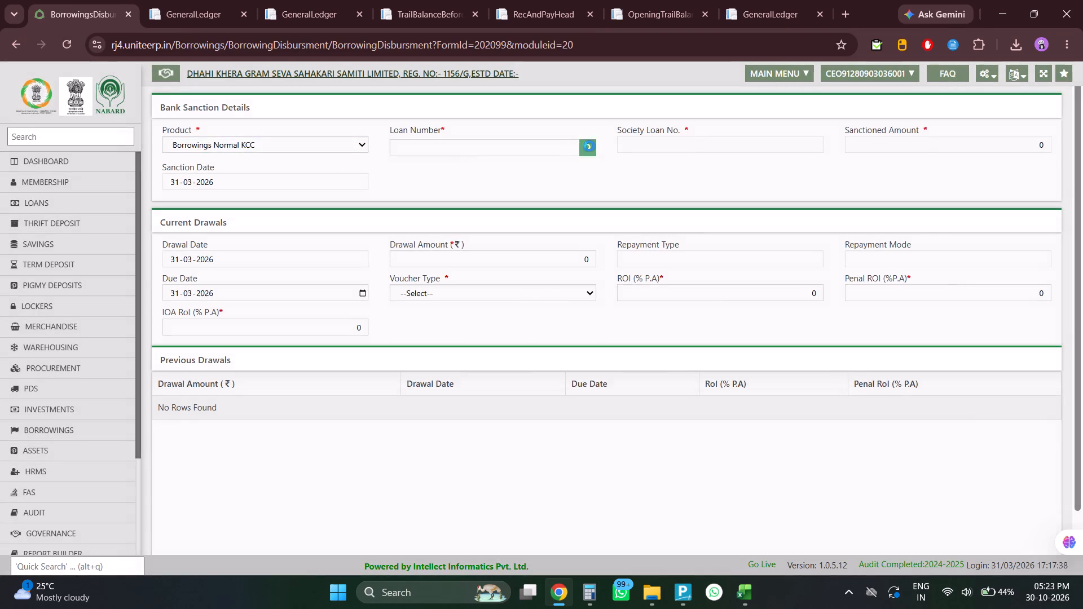
click(520, 189)
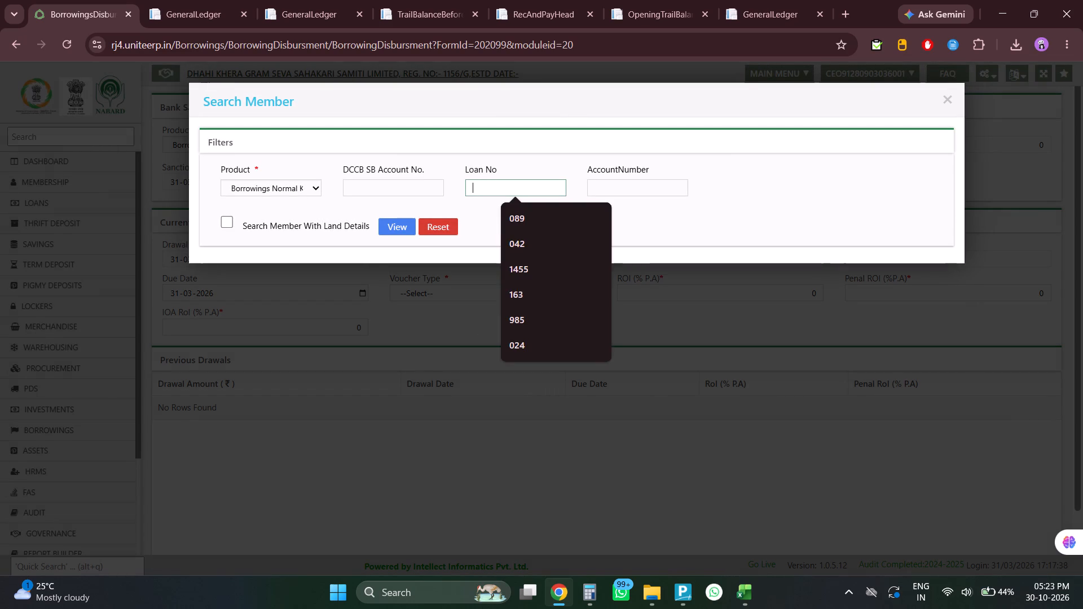
text(124)
click(396, 229)
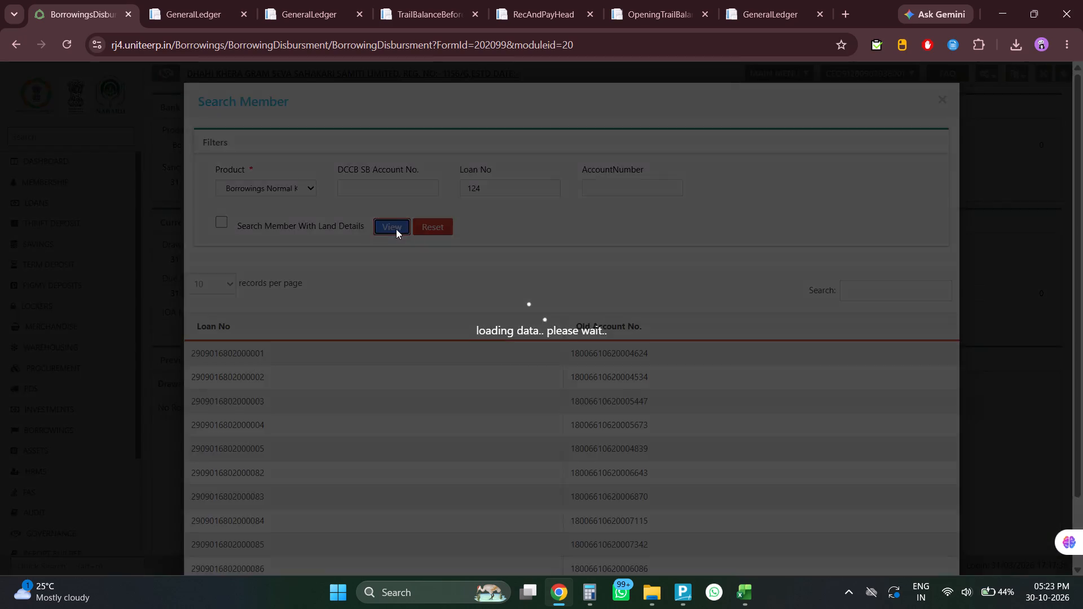
Go through loan search result pages 1 to 5, looking for the loan in general ledger row 13.
click(191, 0)
click(93, 0)
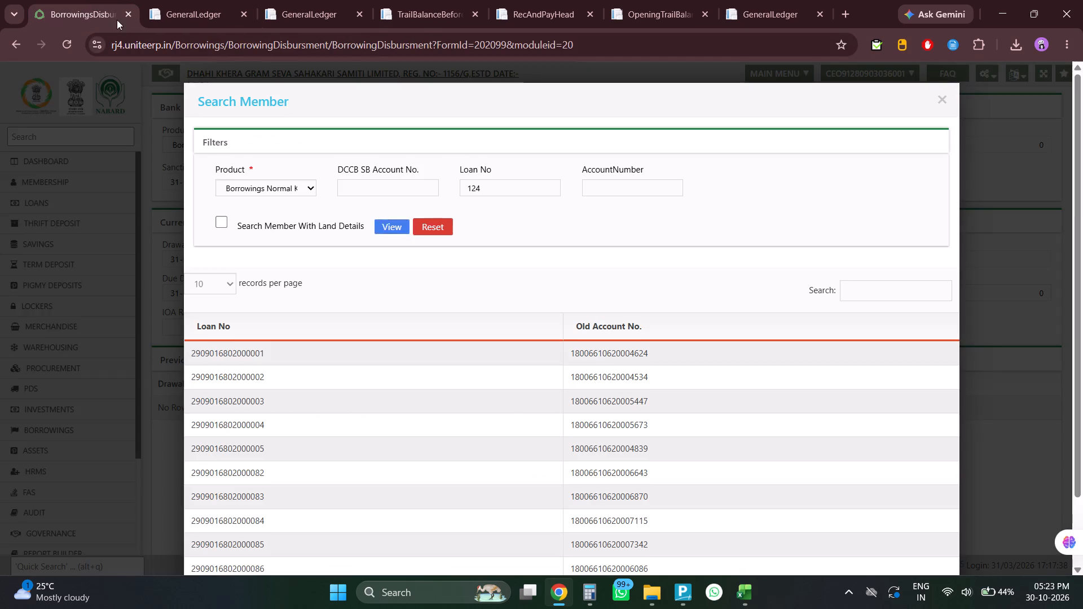
scroll(508, 396, down, 10)
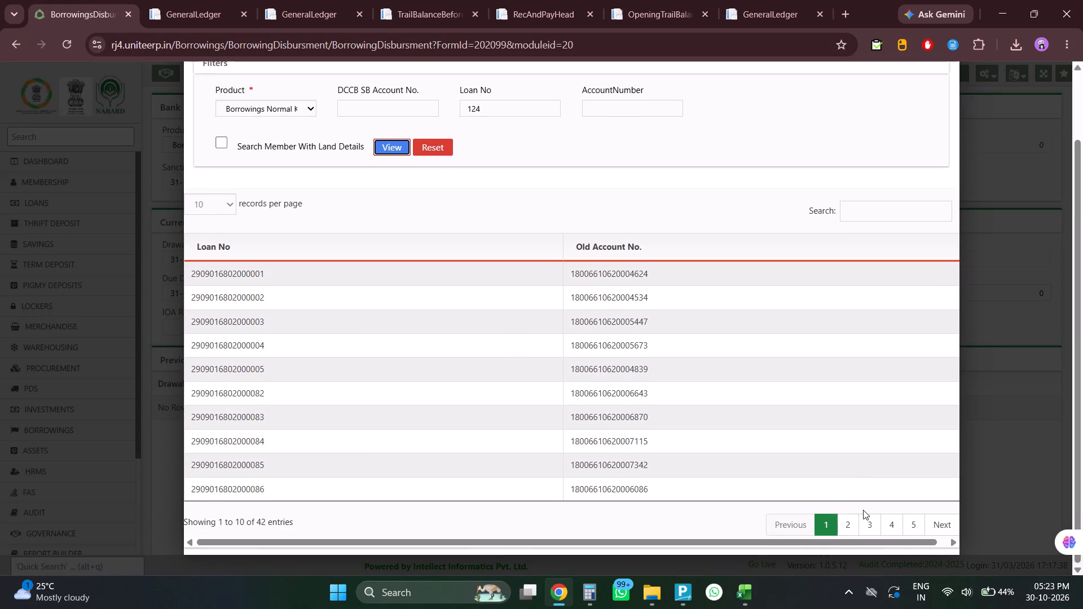
click(853, 526)
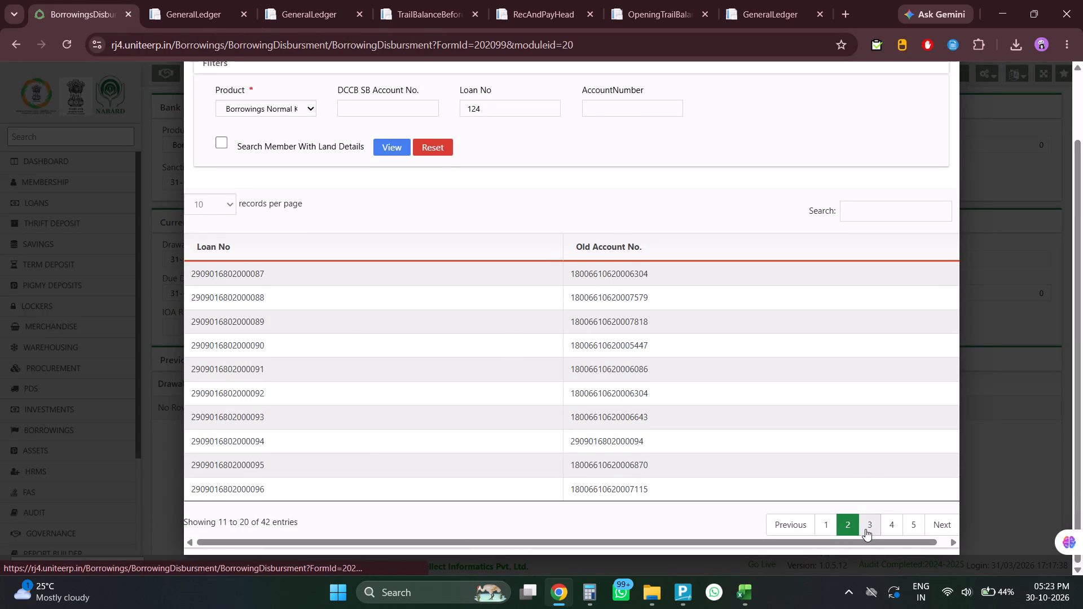
click(865, 529)
click(891, 530)
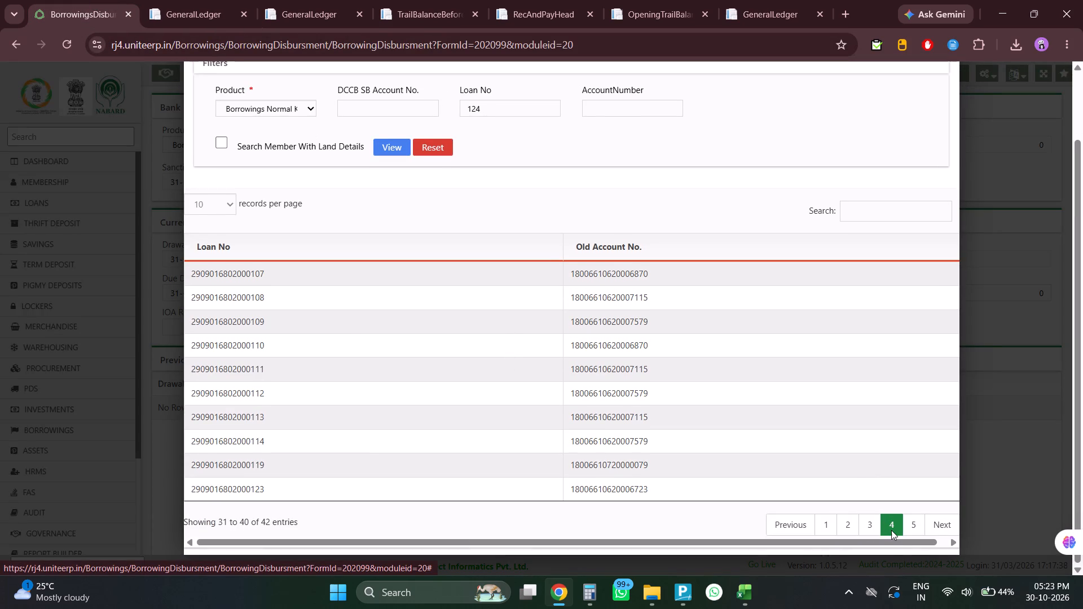
click(912, 526)
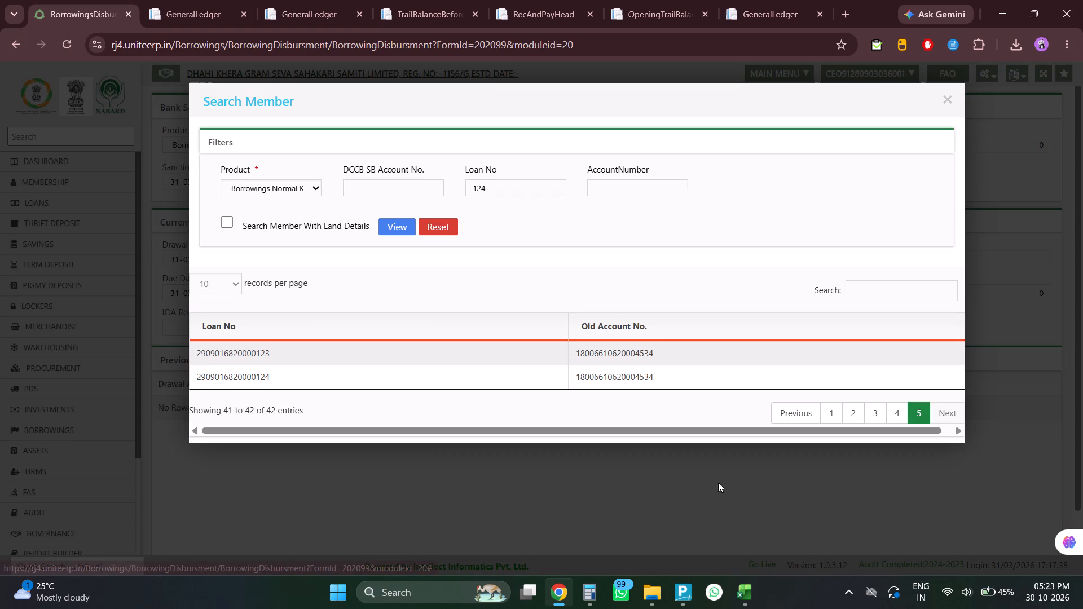
click(902, 414)
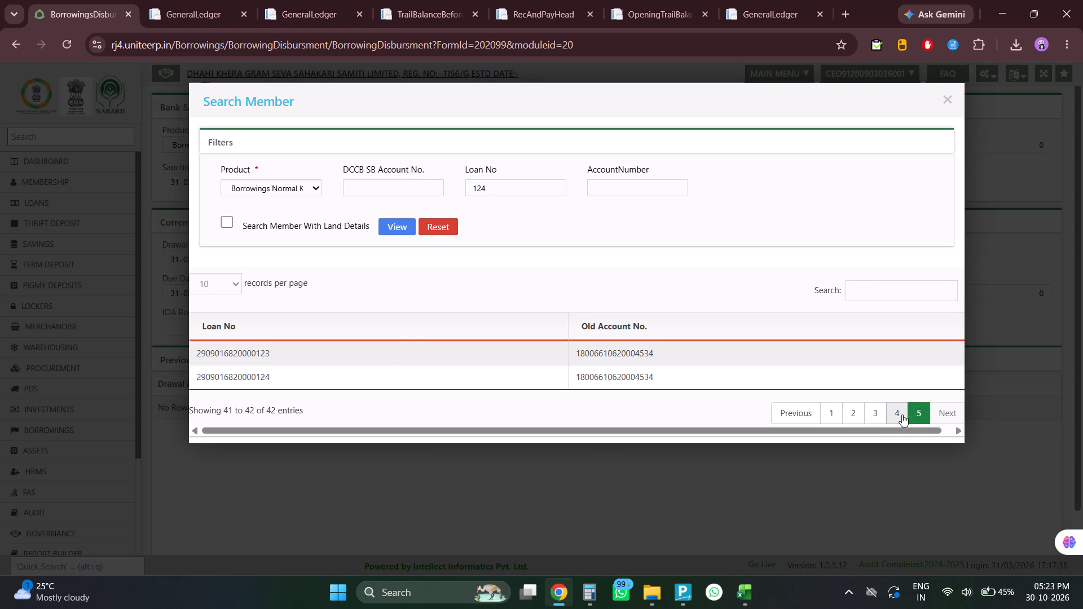
scroll(778, 488, down, 5)
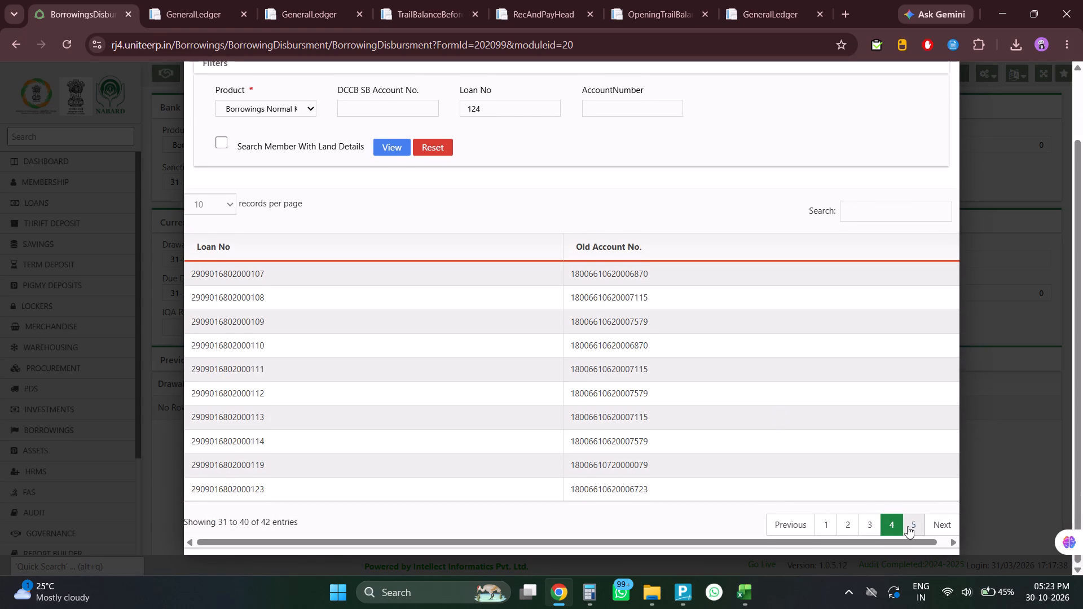
click(908, 526)
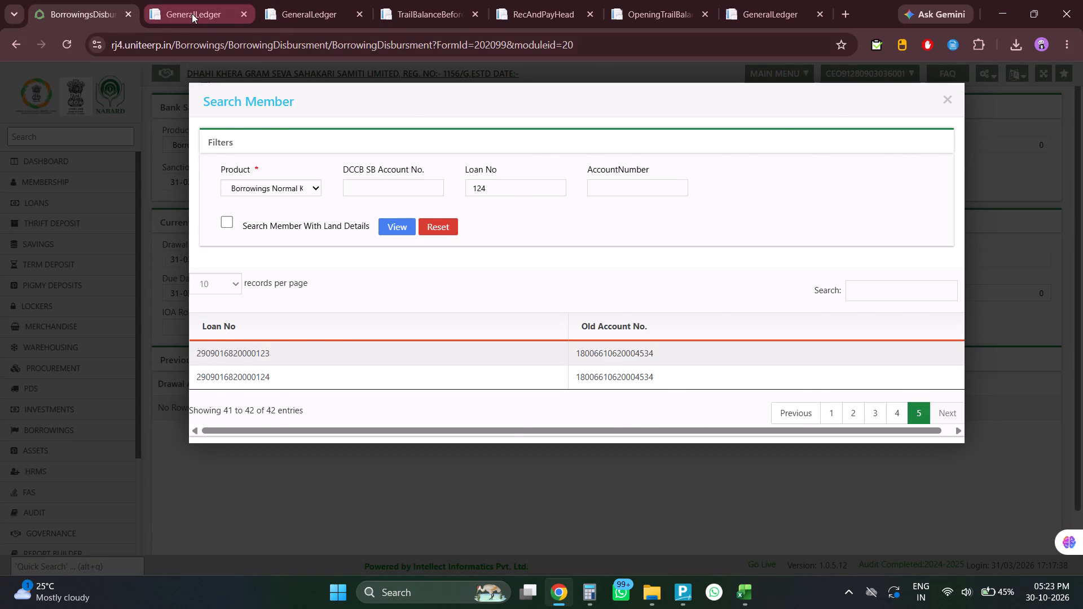
Compare the loans on search result page 5 with the accounts in the general ledger, especially row 13.
click(192, 14)
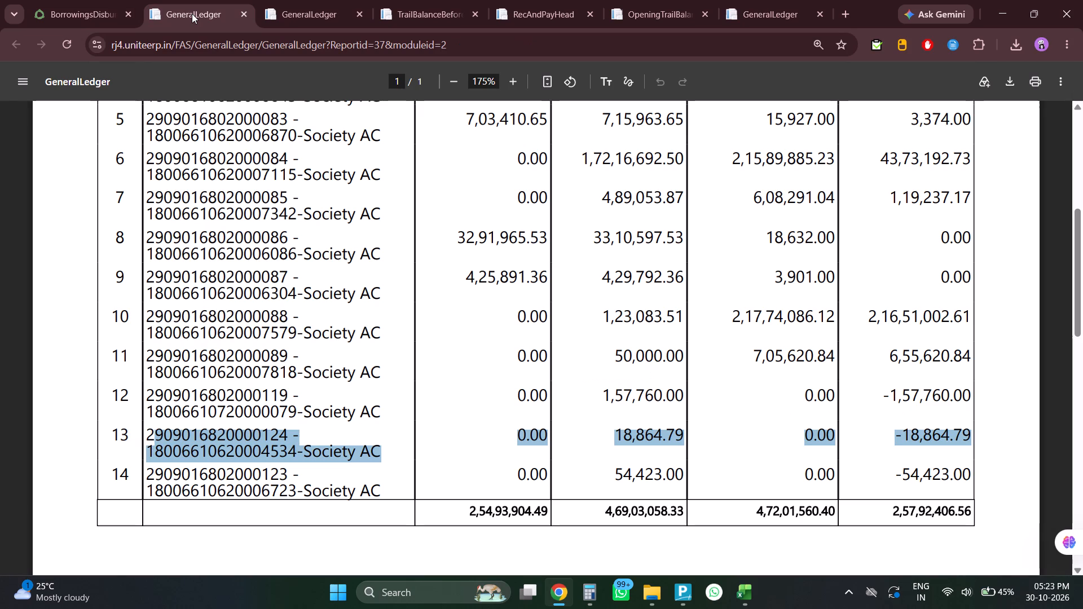
click(62, 0)
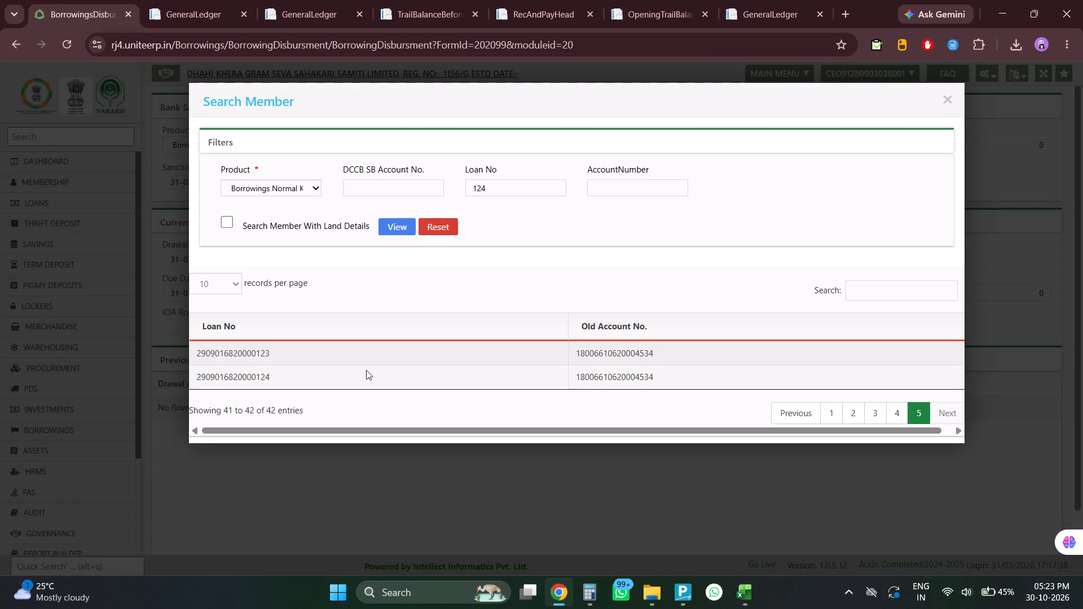
click(179, 0)
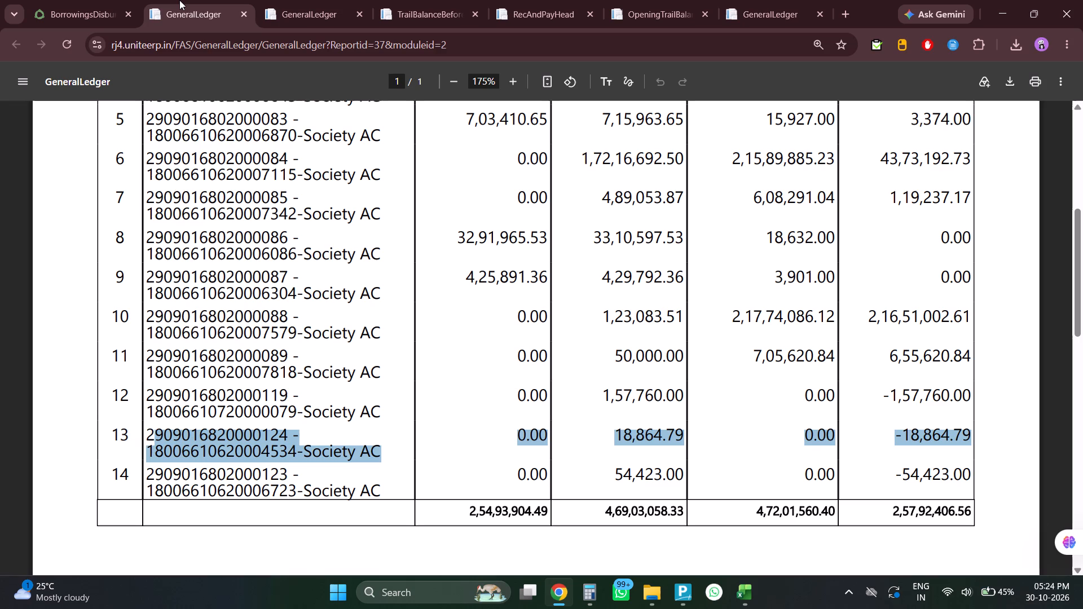
scroll(398, 361, up, 4)
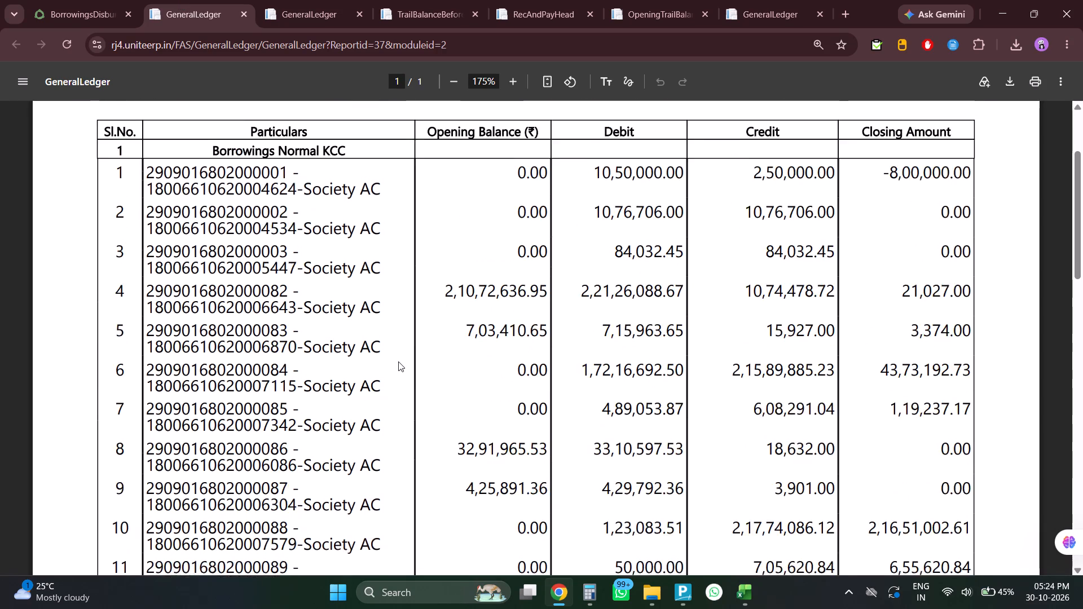
scroll(398, 364, down, 6)
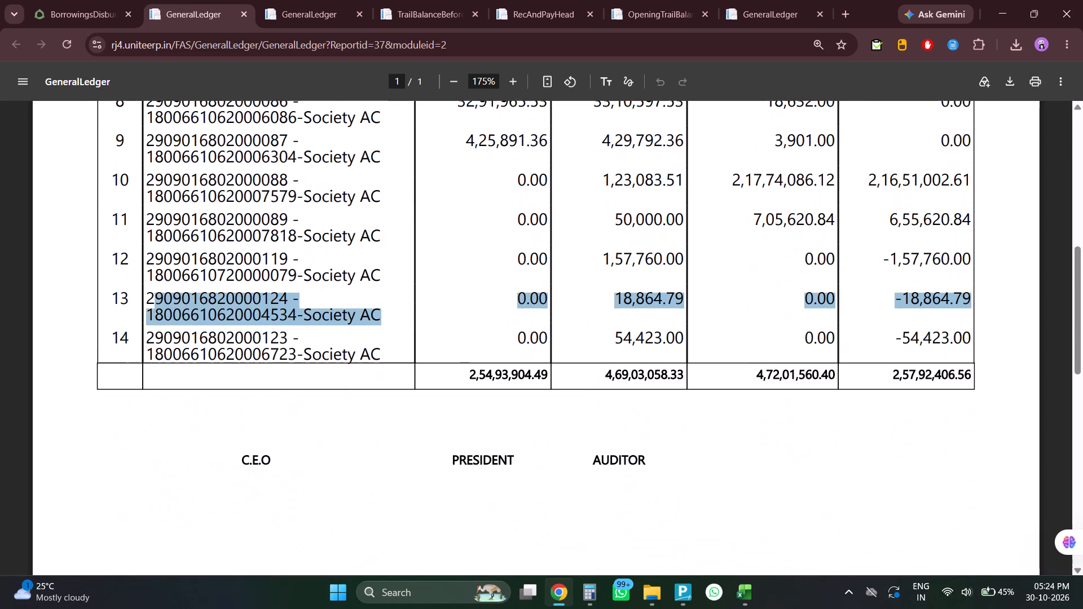
click(58, 0)
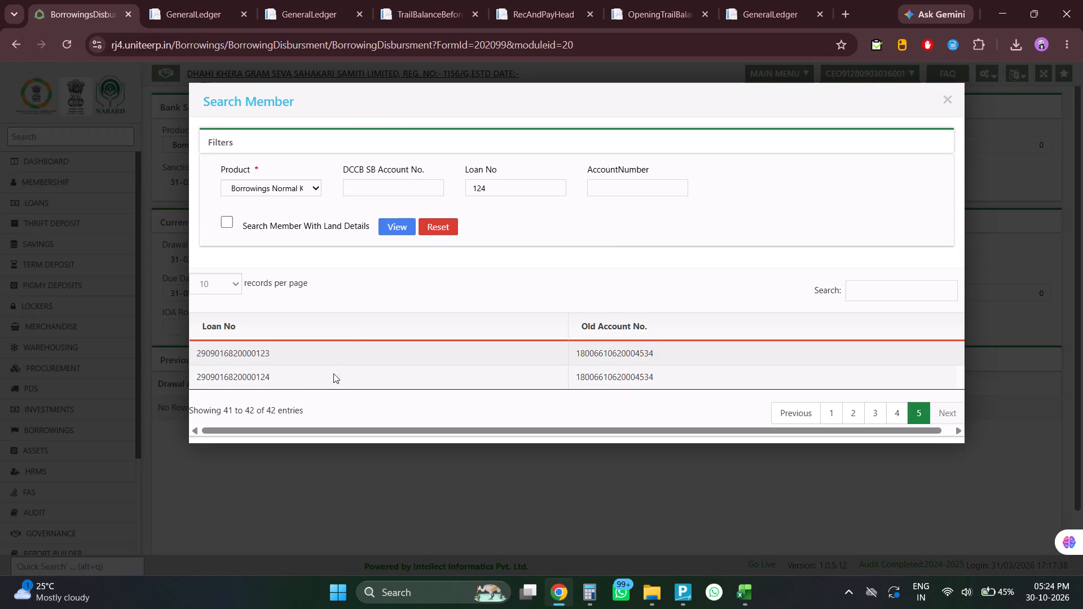
Load the loan ending in 124 from search result page 5 into the drawals form.
click(288, 372)
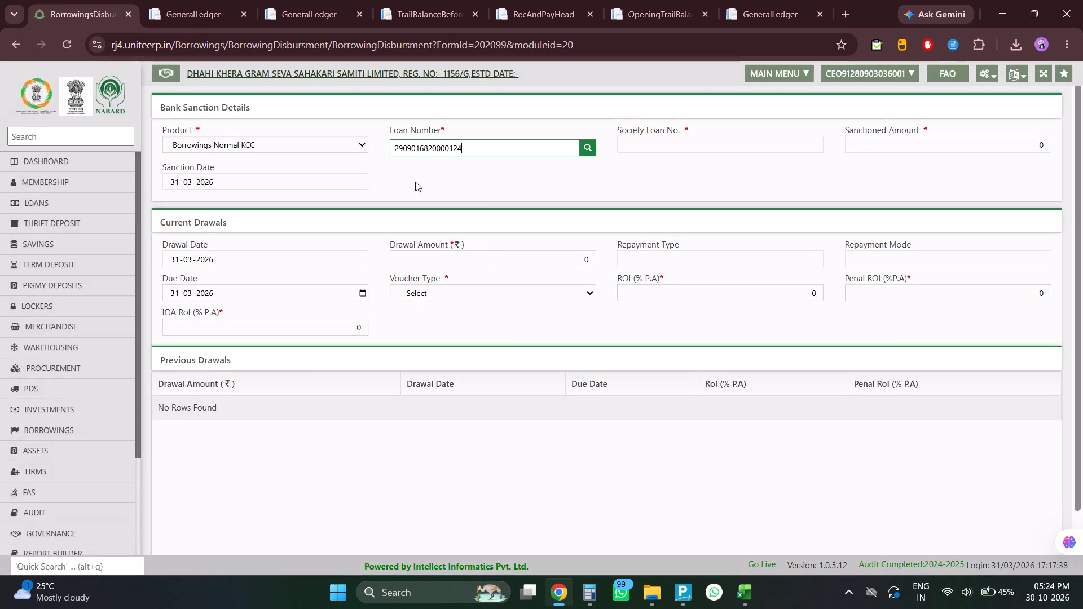
click(415, 182)
Copy the debit amount from general ledger row 13 and enter 18864.79 as the loan's drawal amount.
click(190, 0)
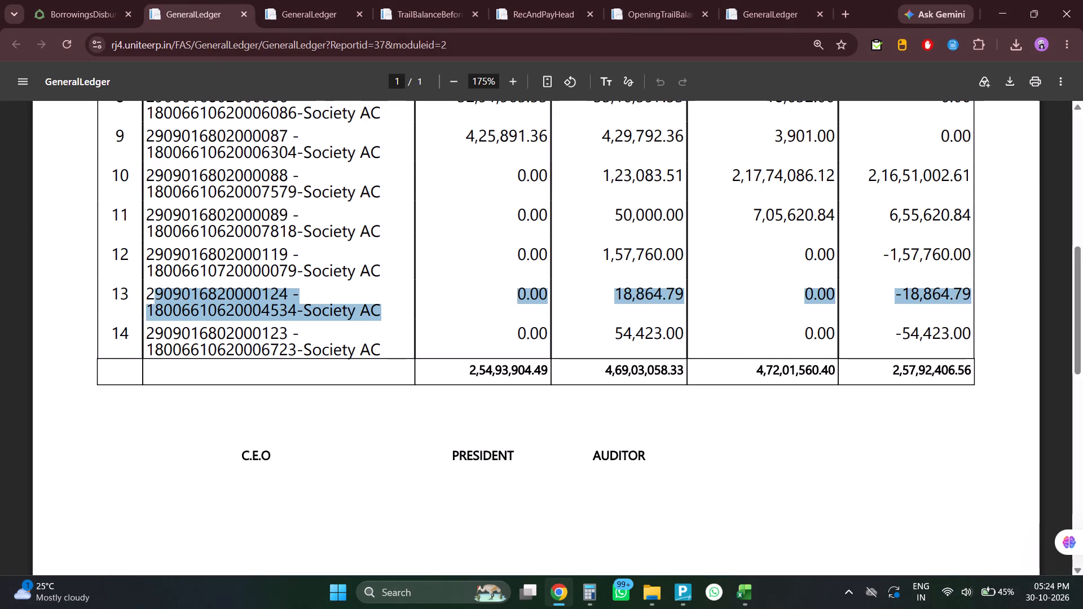
drag(618, 297, 680, 302)
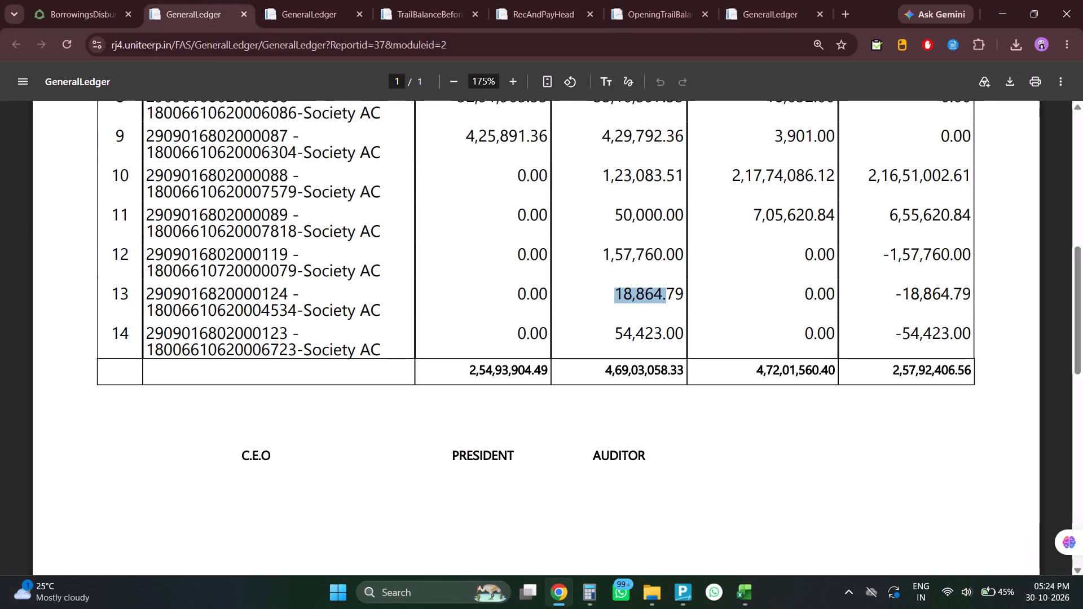
drag(680, 302, 688, 302)
key(ctrl+c)
key(ctrl+c)
key(ctrl+c)
key(ctrl+c)
click(72, 0)
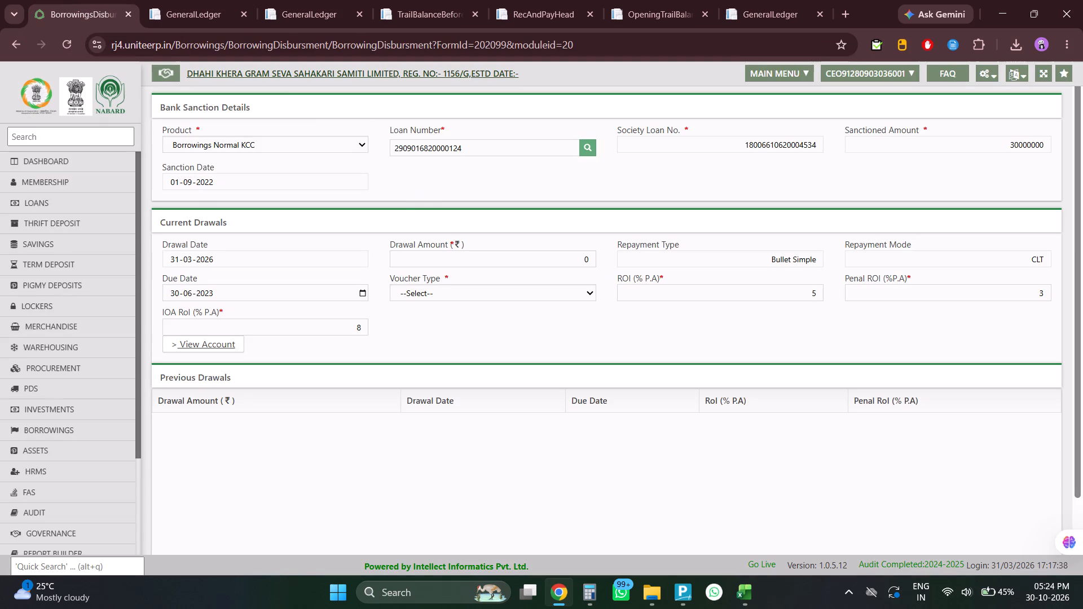
double_click(553, 262)
key(ctrl+v)
click(556, 187)
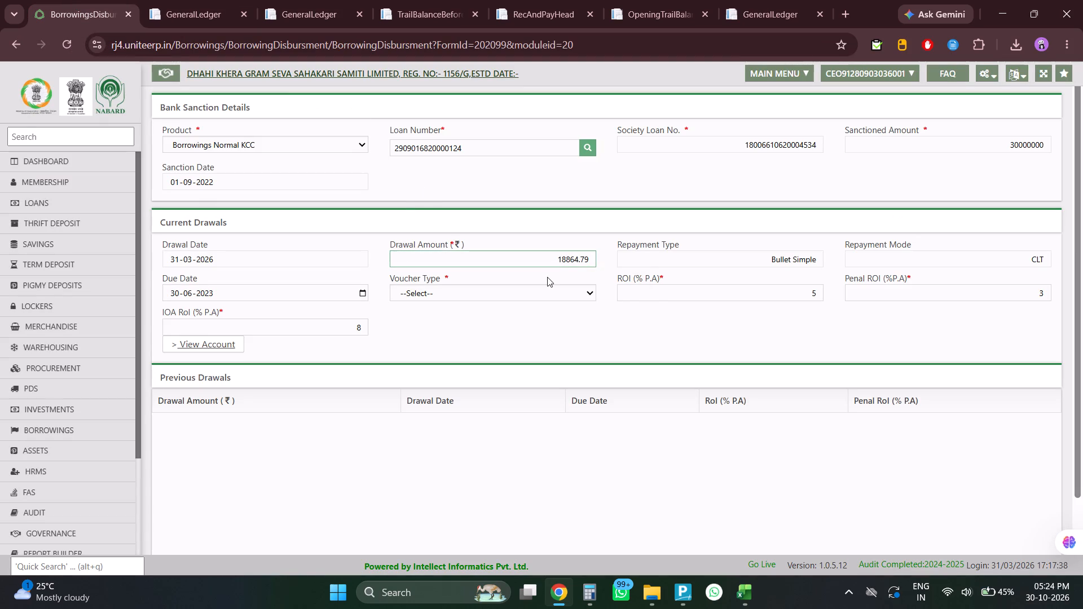
Set the voucher type to Transfer with a newly generated batch and save the drawal for the loan ending in 124.
click(499, 289)
click(451, 337)
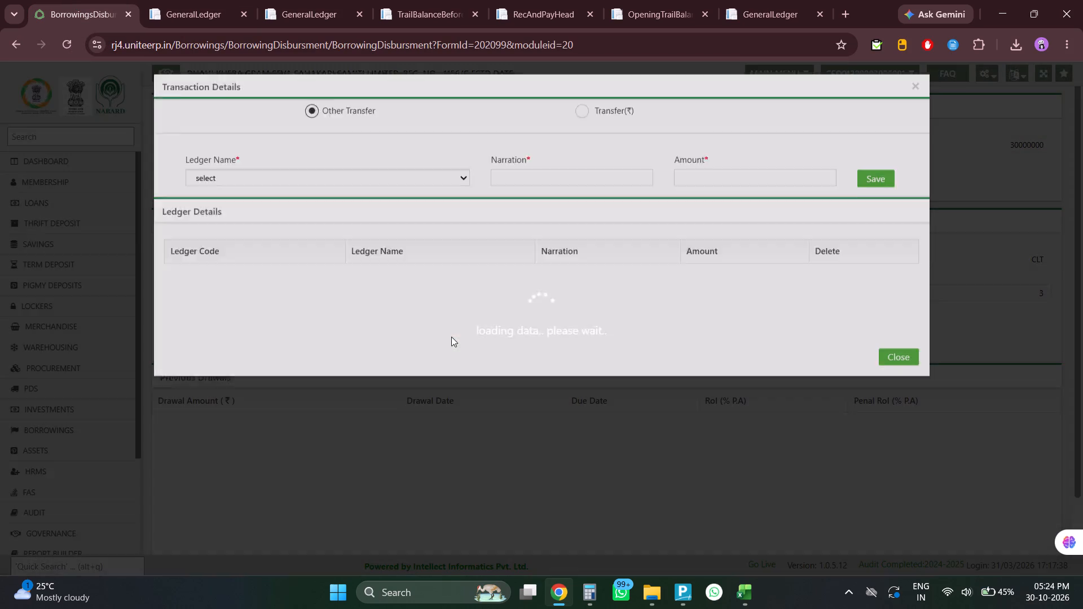
click(582, 120)
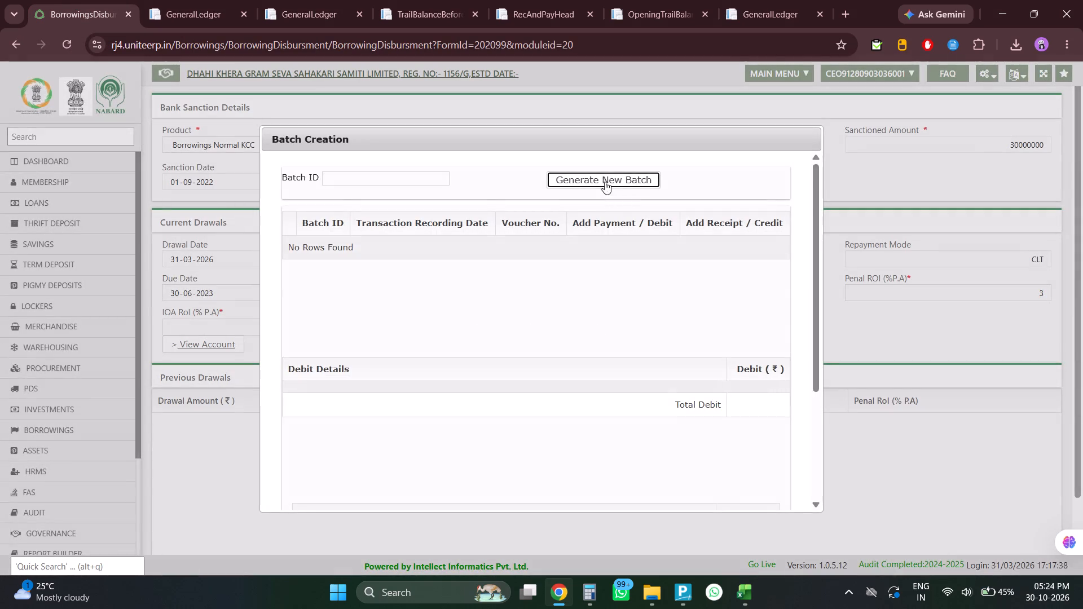
click(604, 178)
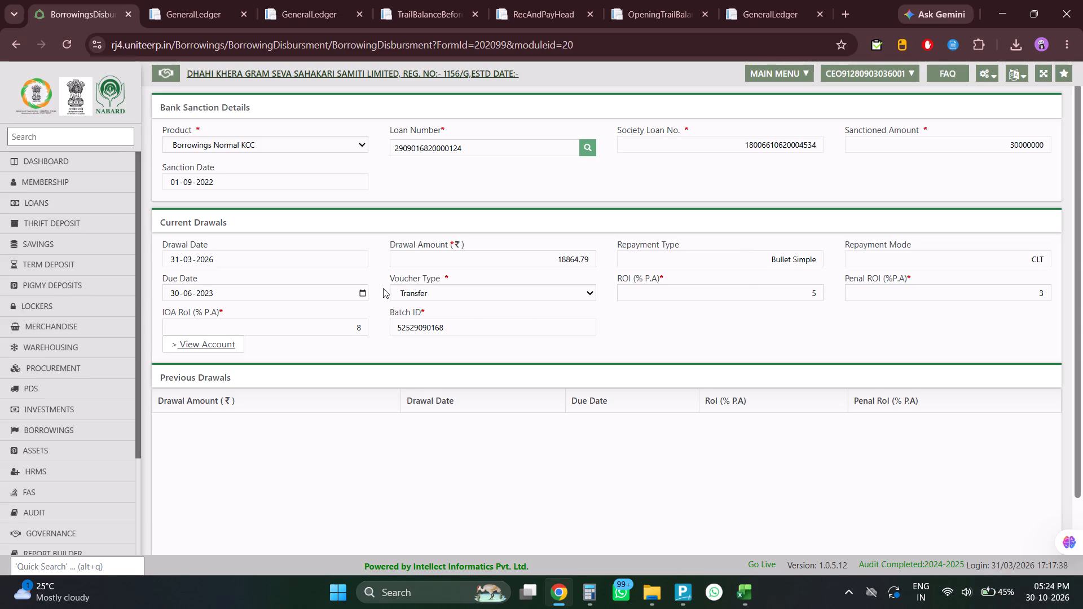
scroll(871, 354, down, 1)
scroll(877, 356, up, 1)
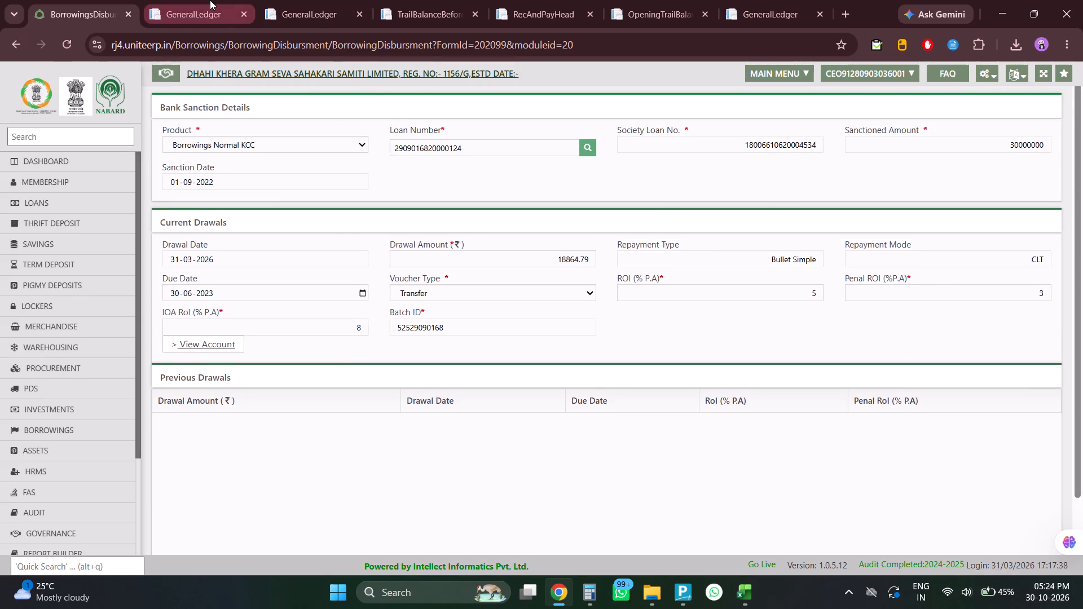
click(210, 0)
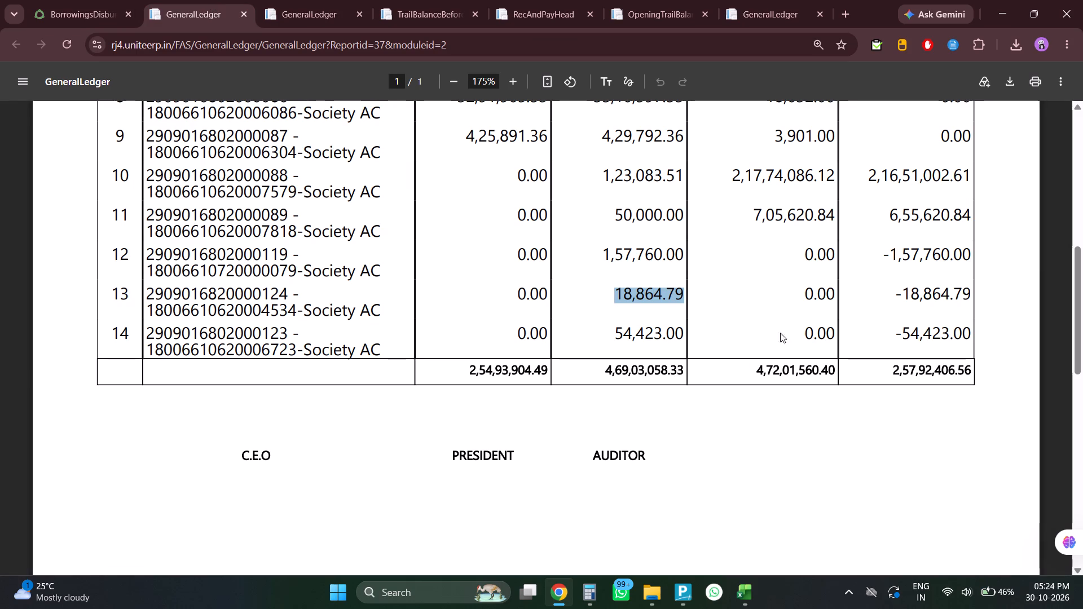
click(104, 0)
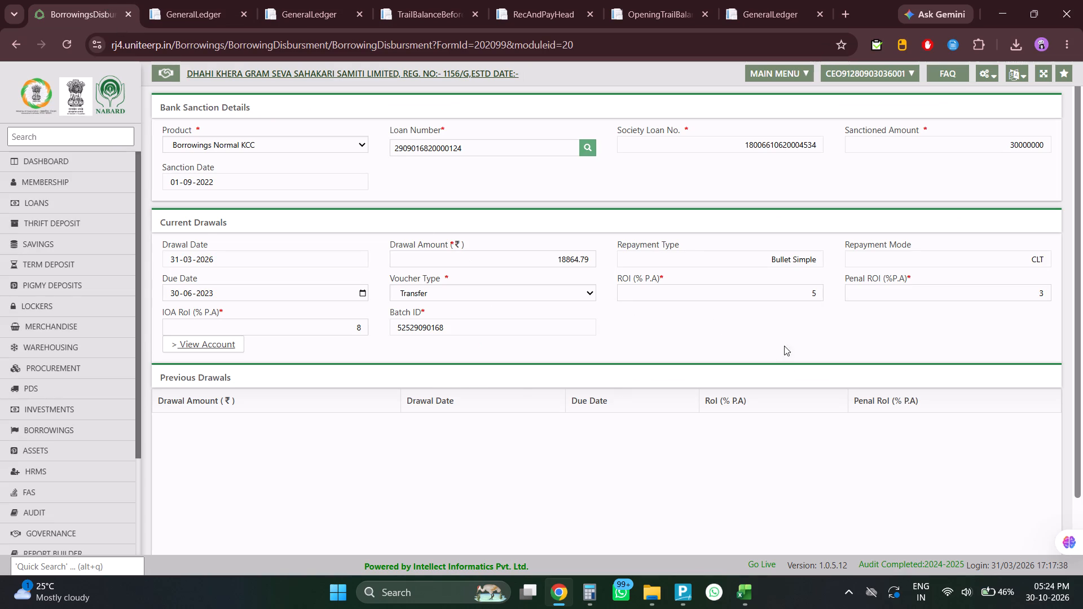
scroll(849, 466, down, 4)
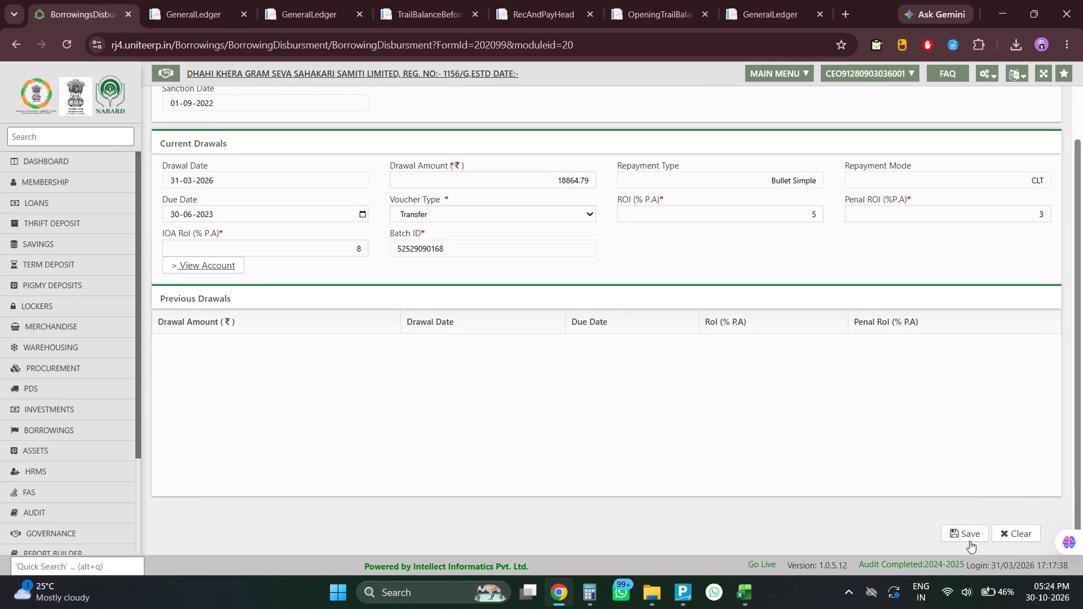
click(958, 537)
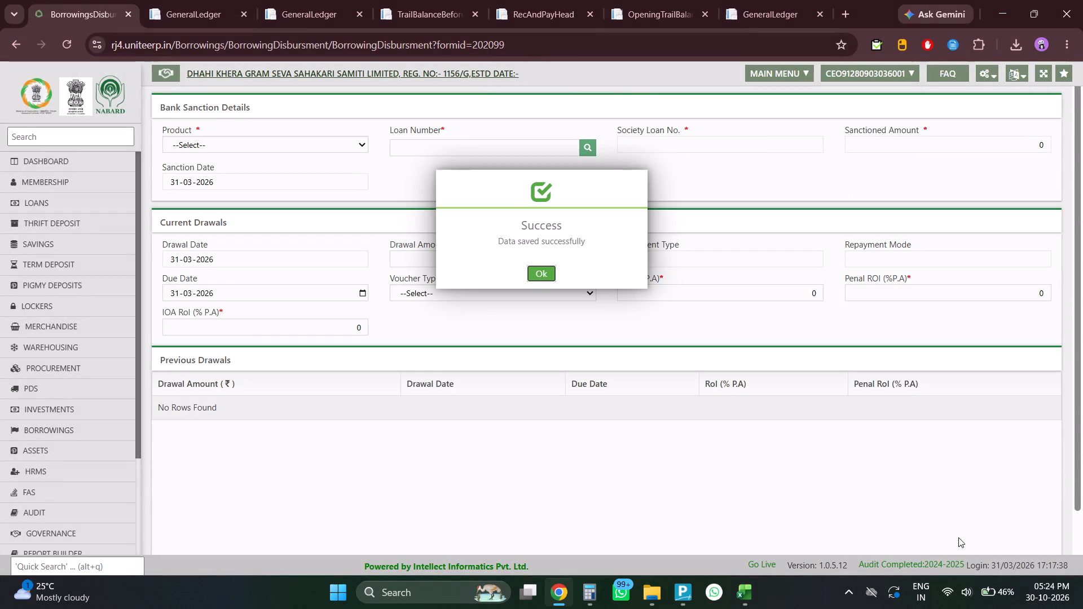
click(530, 279)
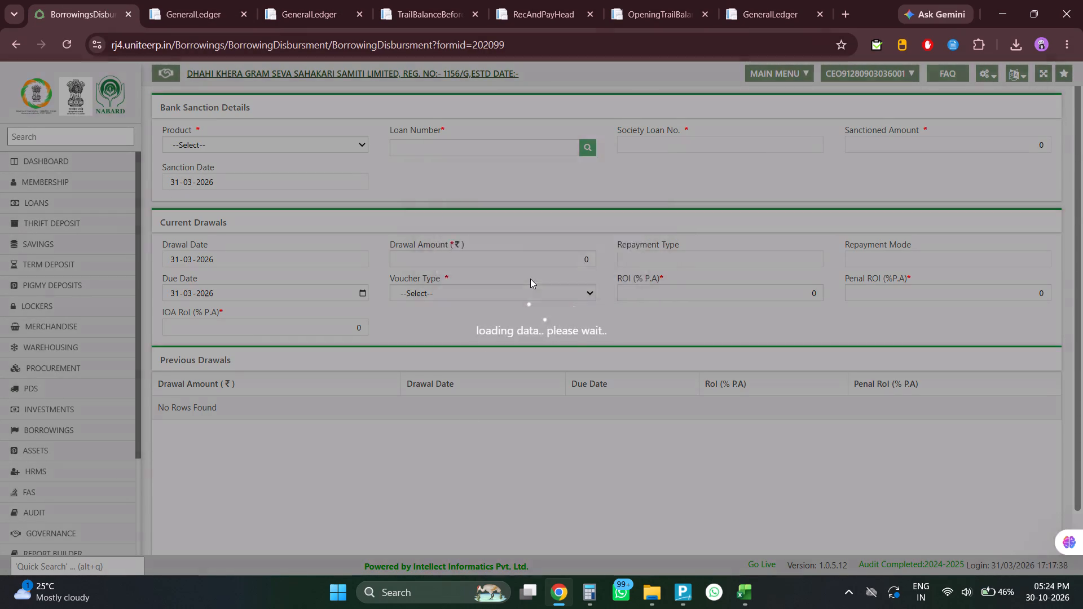
Search the Borrowings Normal KCC loans by loan number 123 for the account in general ledger row 14.
click(212, 1)
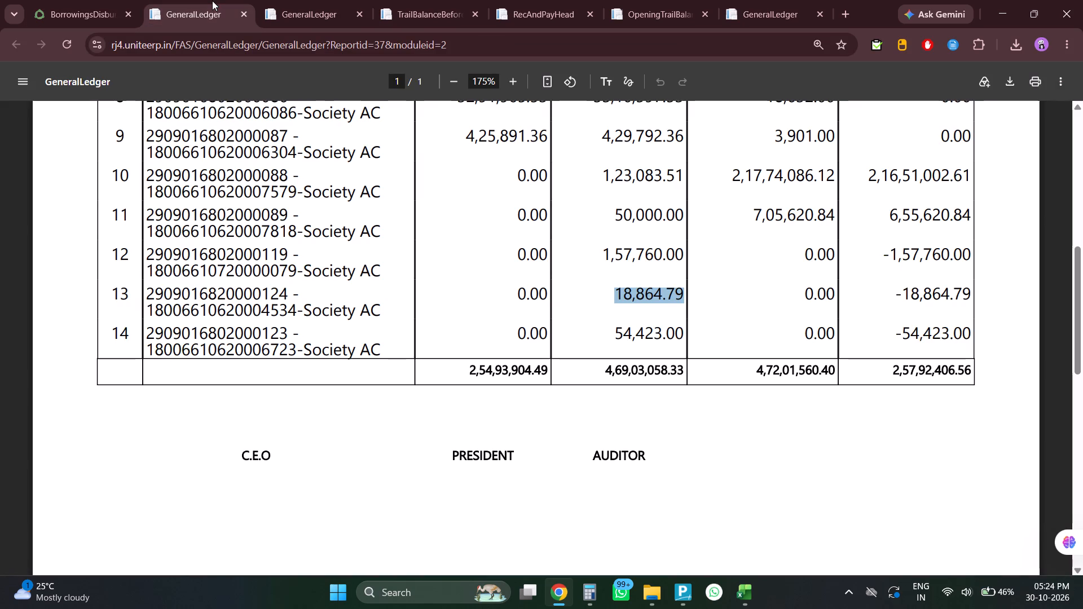
drag(148, 332, 963, 332)
click(38, 0)
click(248, 143)
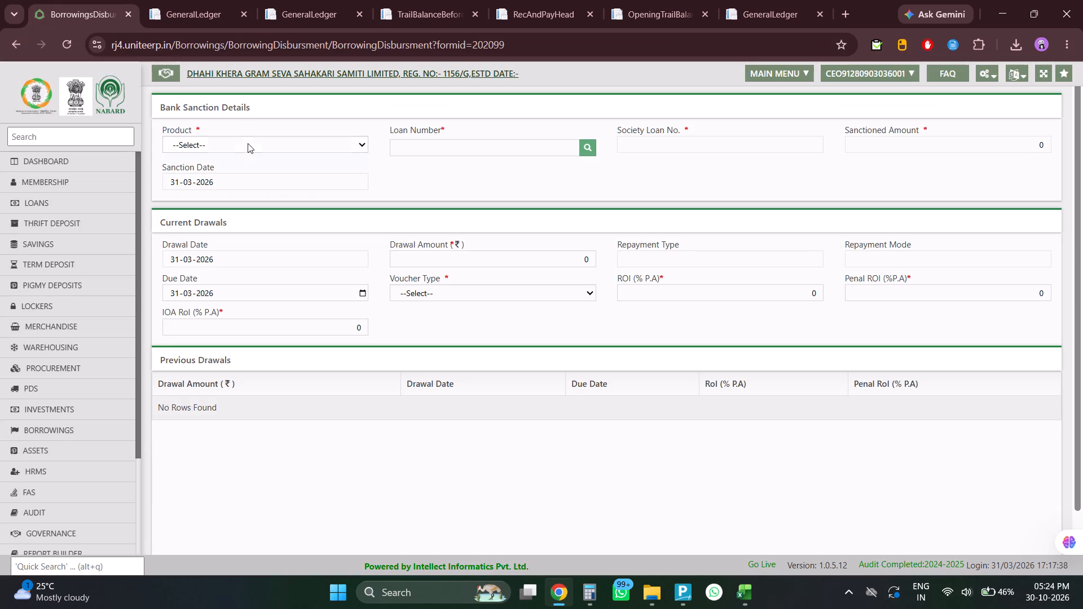
click(234, 186)
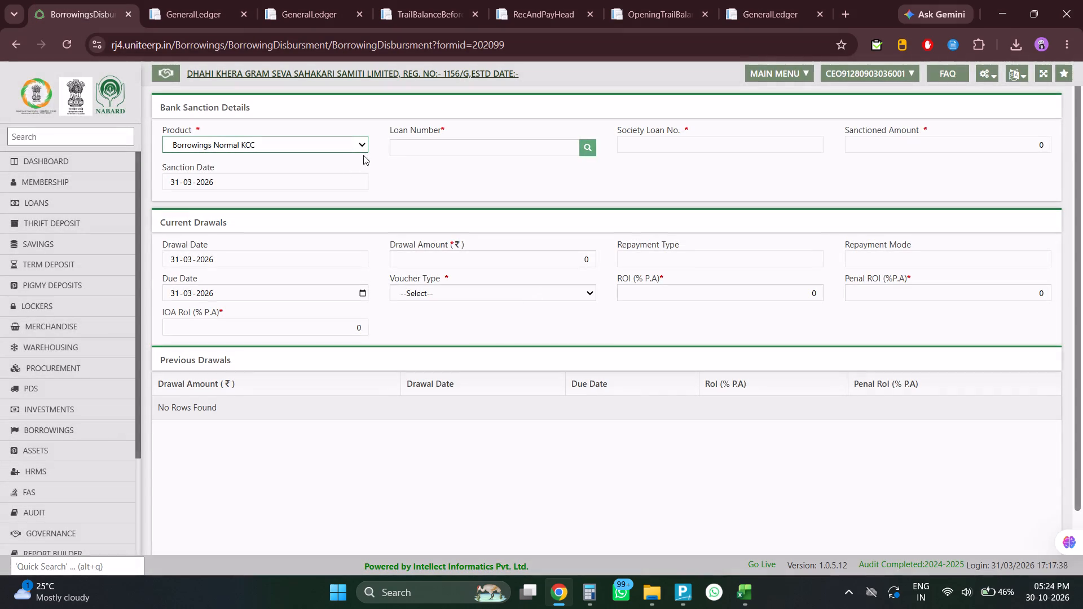
click(582, 150)
click(504, 189)
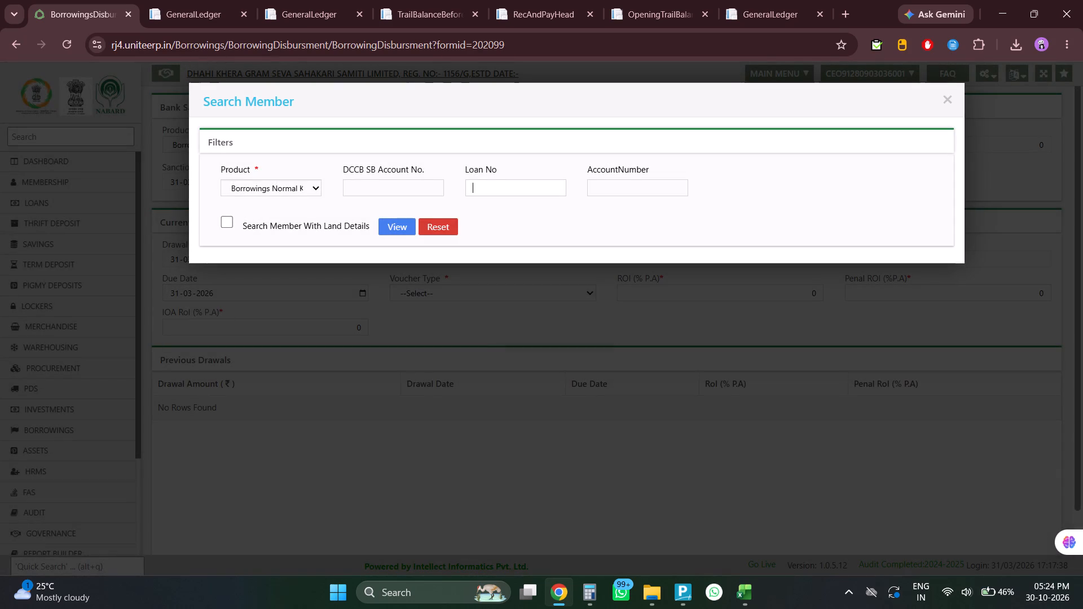
text(123)
click(390, 223)
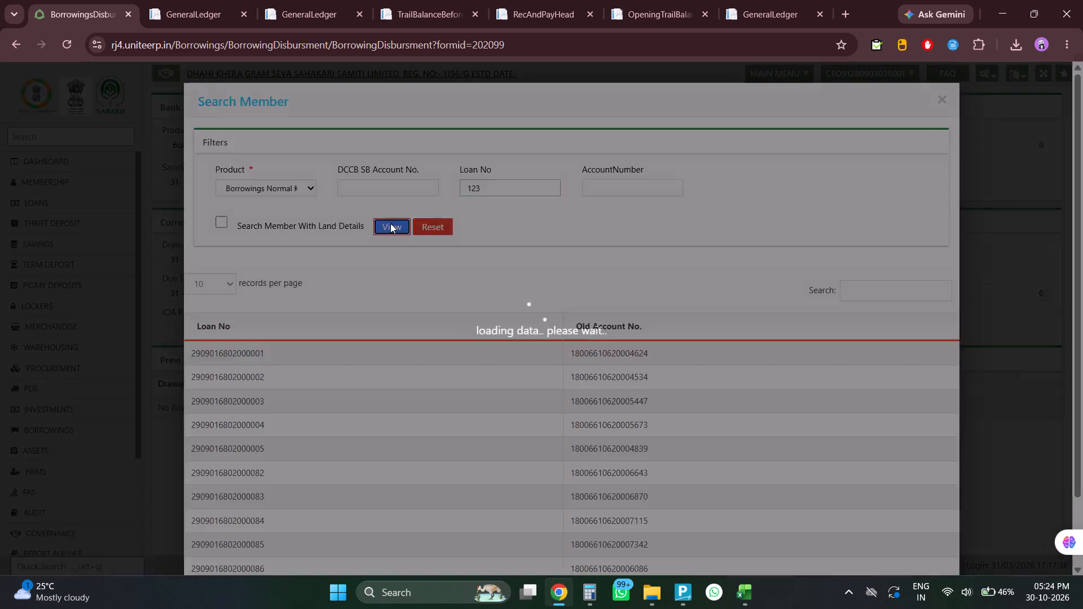
Load the loan ending in 123 from search result page 4 into the drawals form.
scroll(469, 475, down, 5)
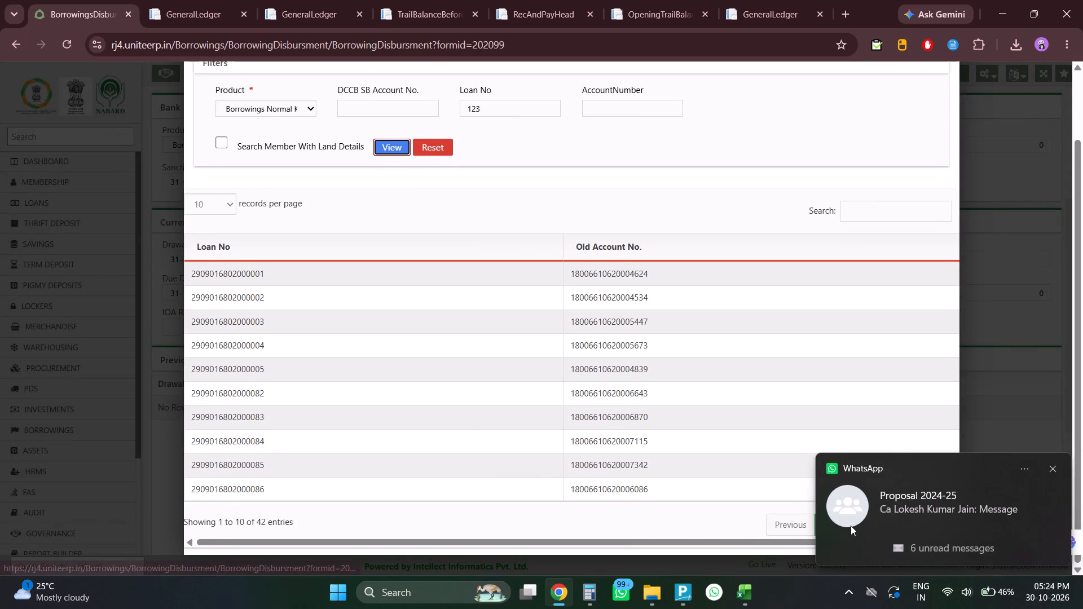
click(1051, 469)
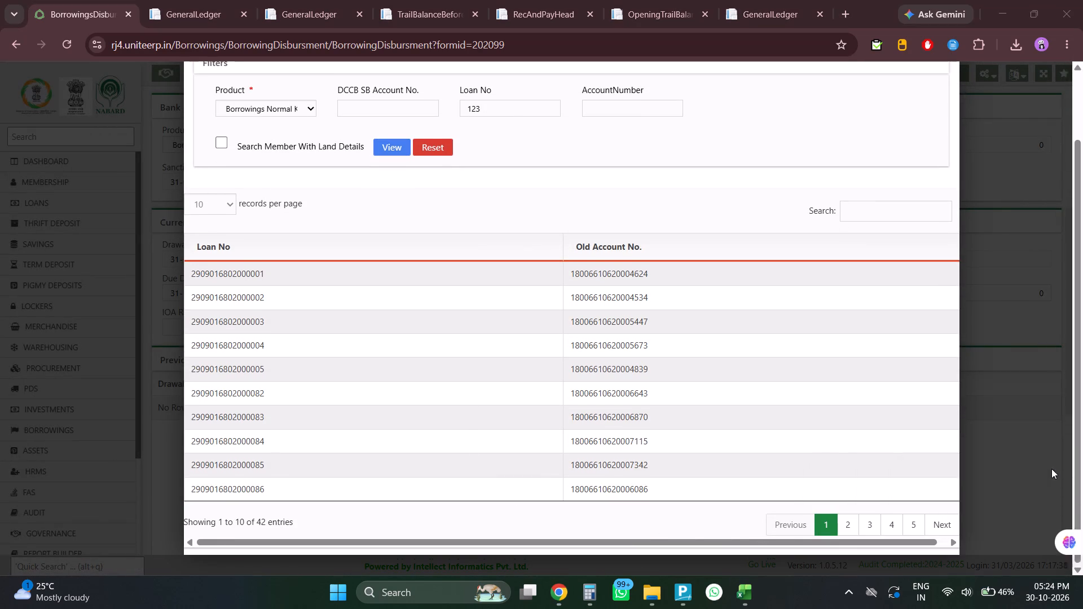
click(848, 530)
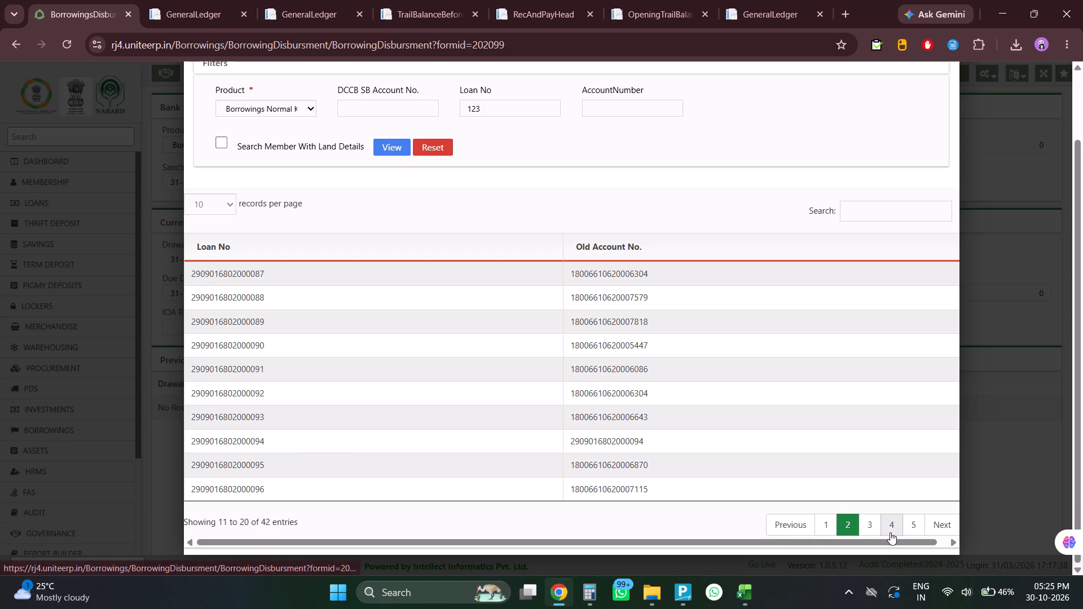
click(878, 527)
click(888, 527)
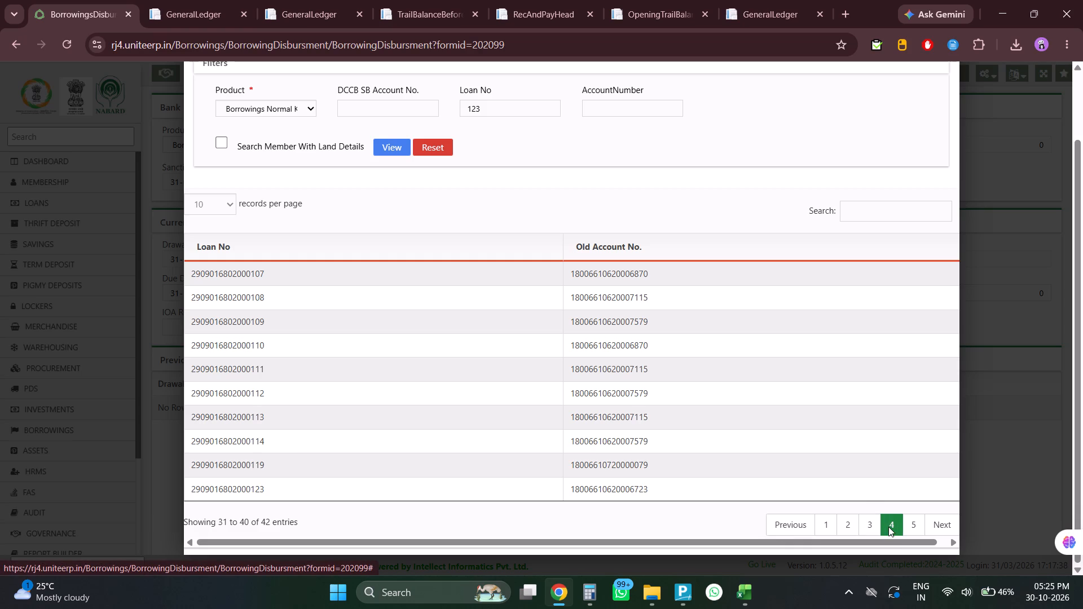
click(379, 489)
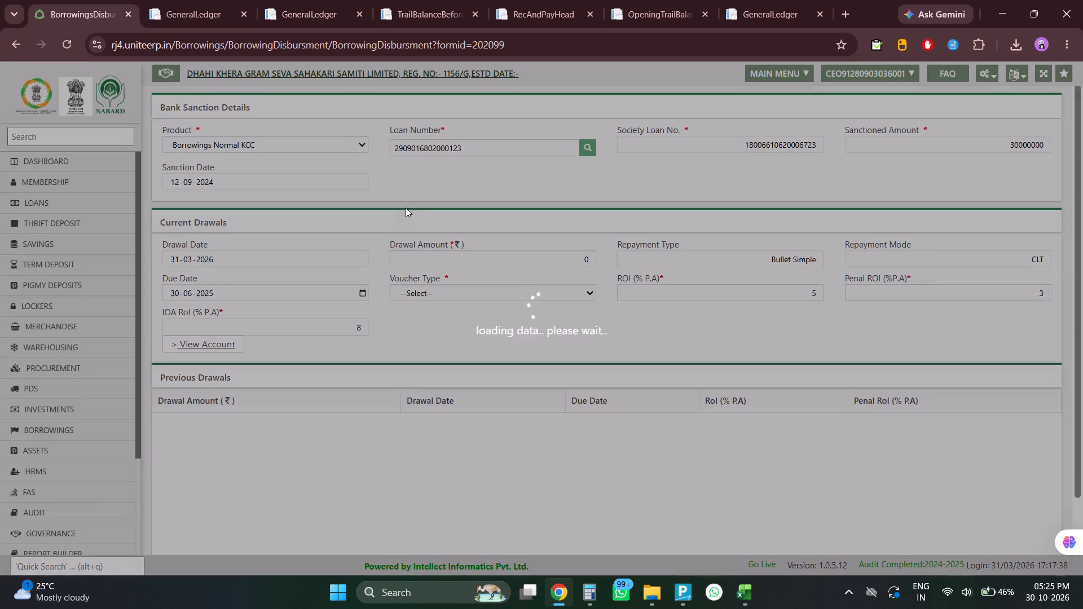
click(404, 187)
Copy the debit amount from general ledger row 14 and enter 54423.00 as the loan's drawal amount.
click(196, 0)
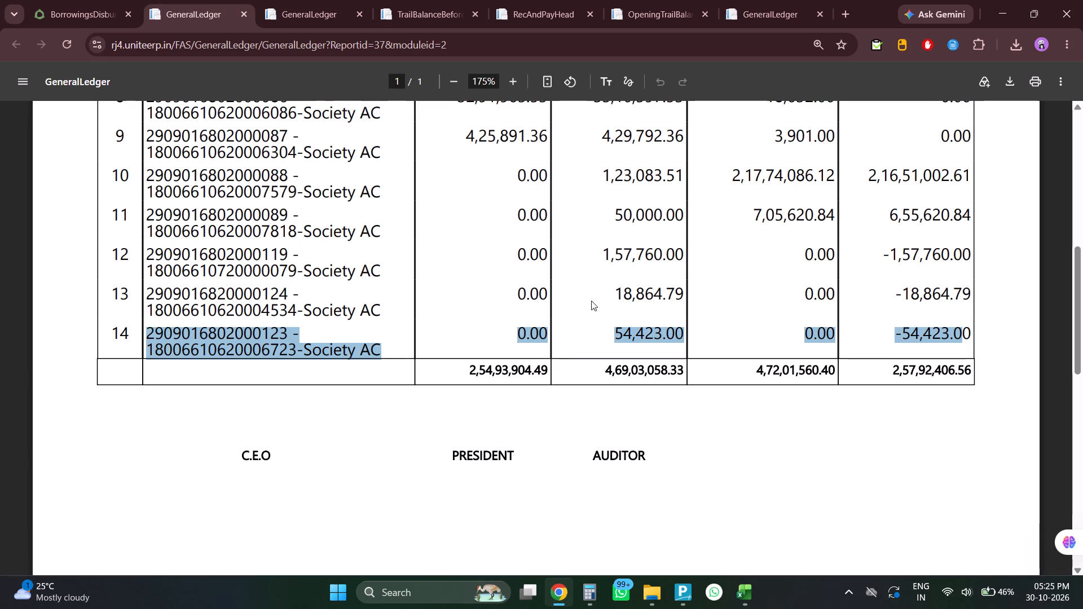
drag(614, 323, 688, 334)
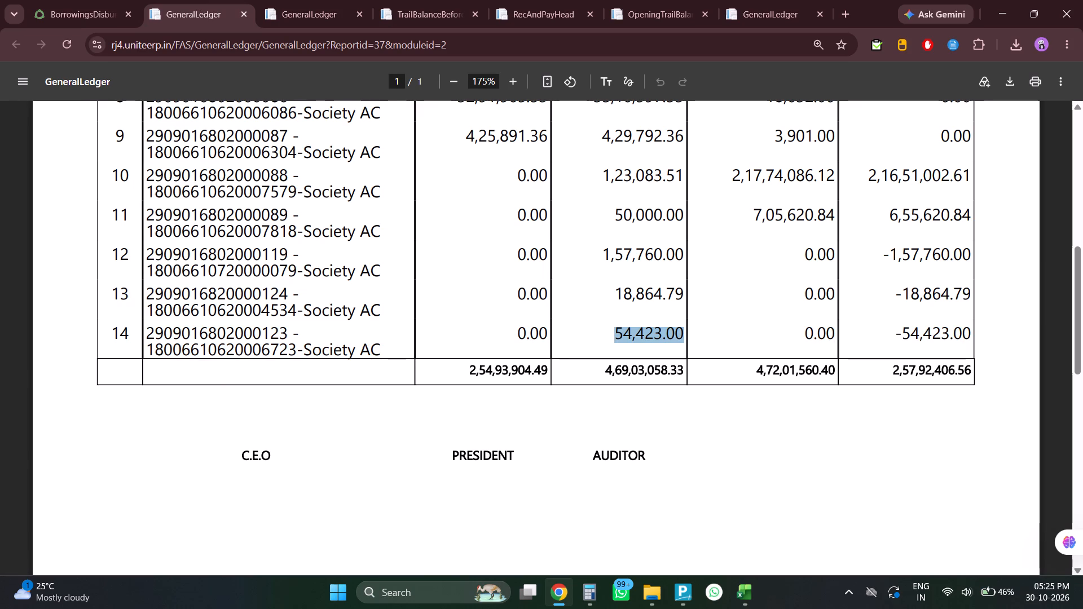
key(ctrl+c)
key(ctrl+c)
key(ctrl+c)
key(ctrl+c)
click(77, 2)
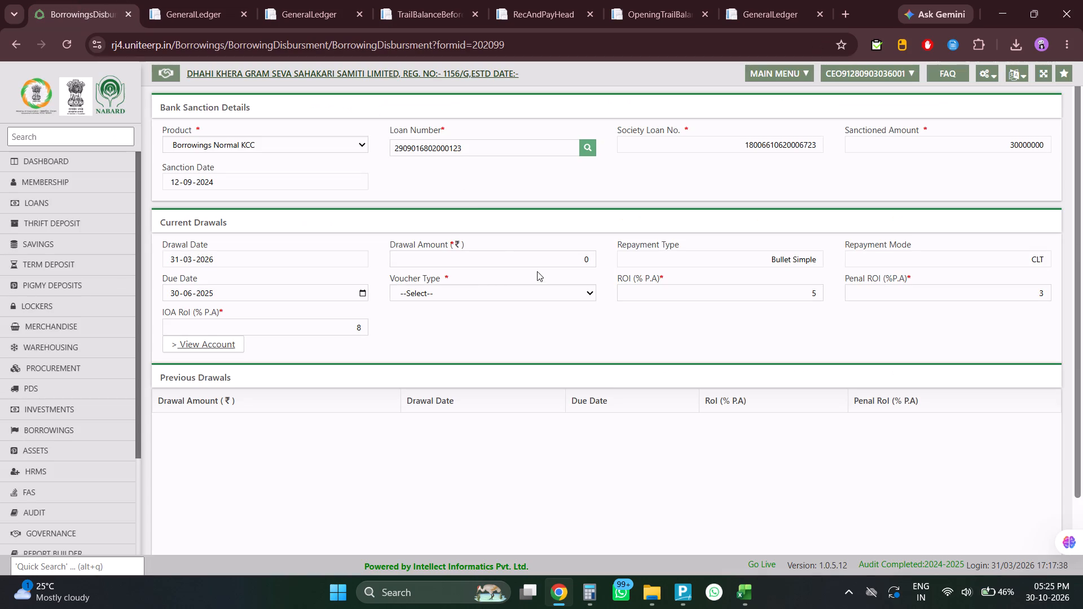
double_click(547, 257)
key(ctrl+v)
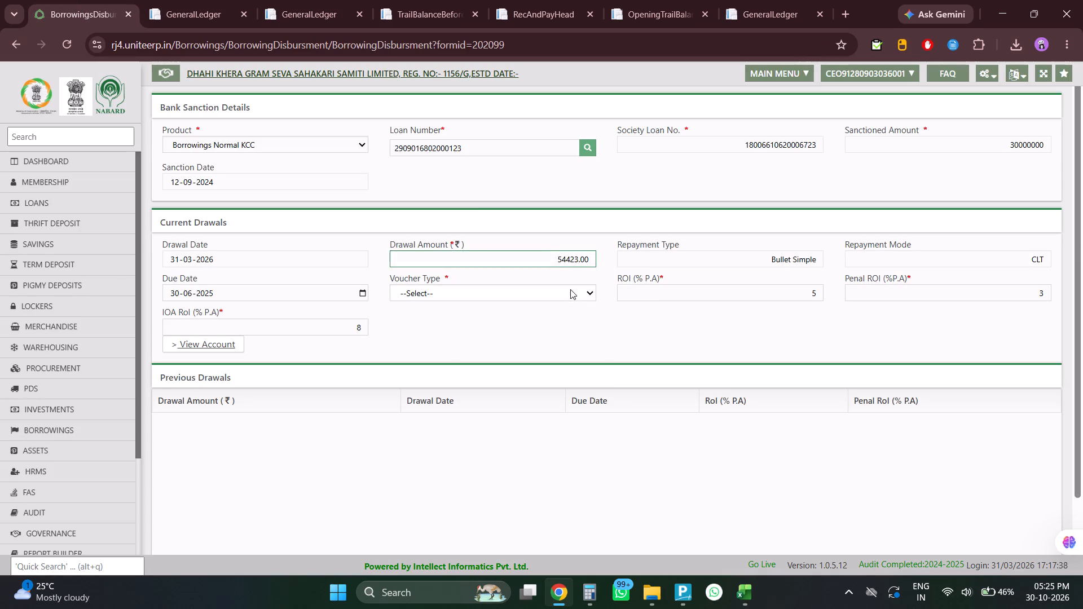
Set the voucher type to Transfer using the existing batch with voucher number 32, and save the drawal.
click(570, 289)
click(482, 341)
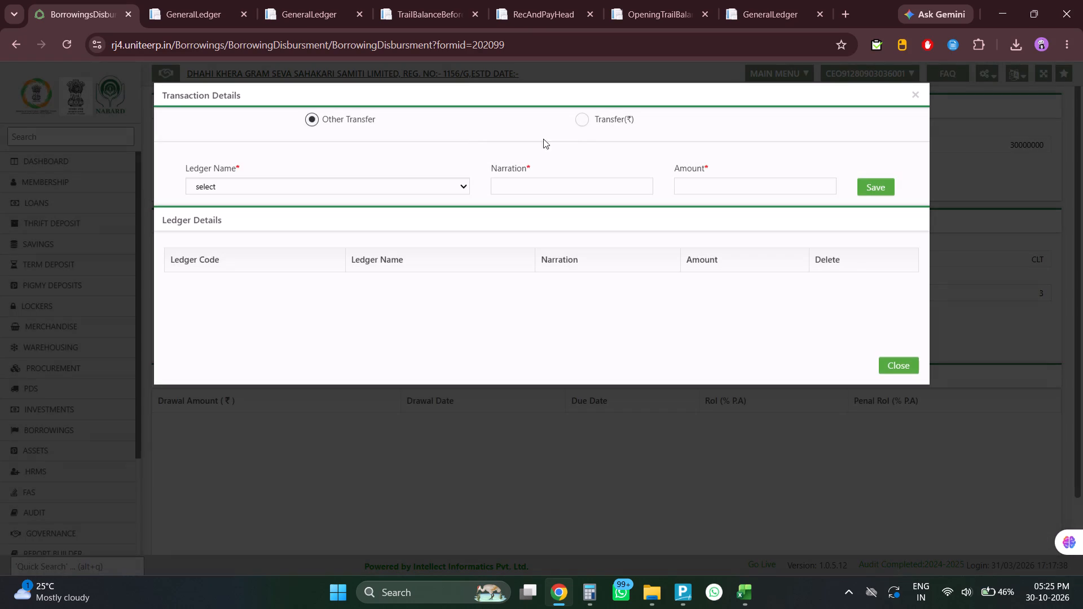
click(575, 123)
click(592, 118)
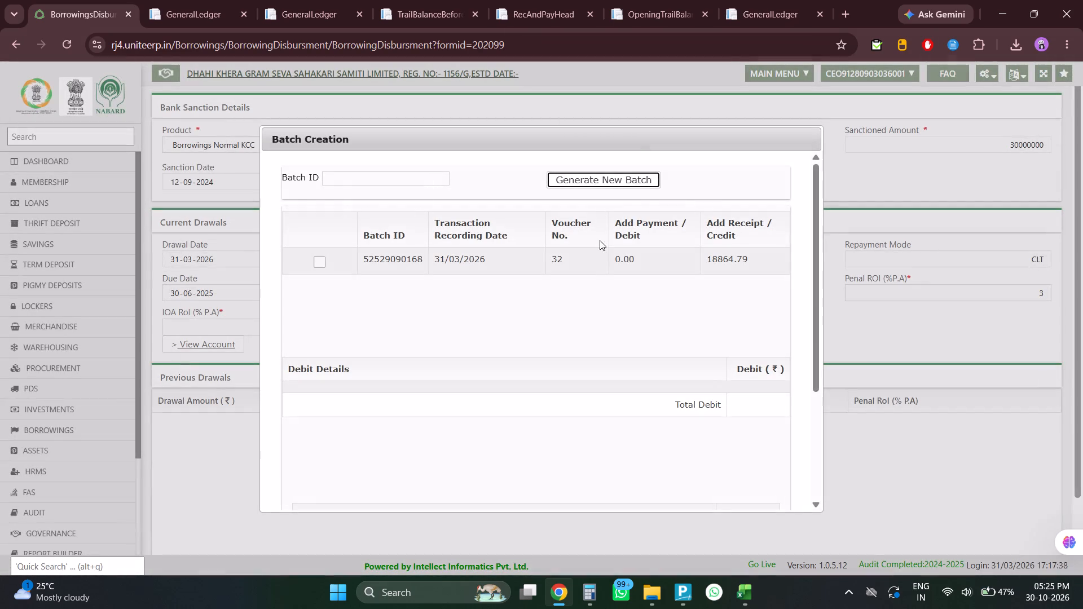
click(578, 261)
scroll(909, 376, down, 4)
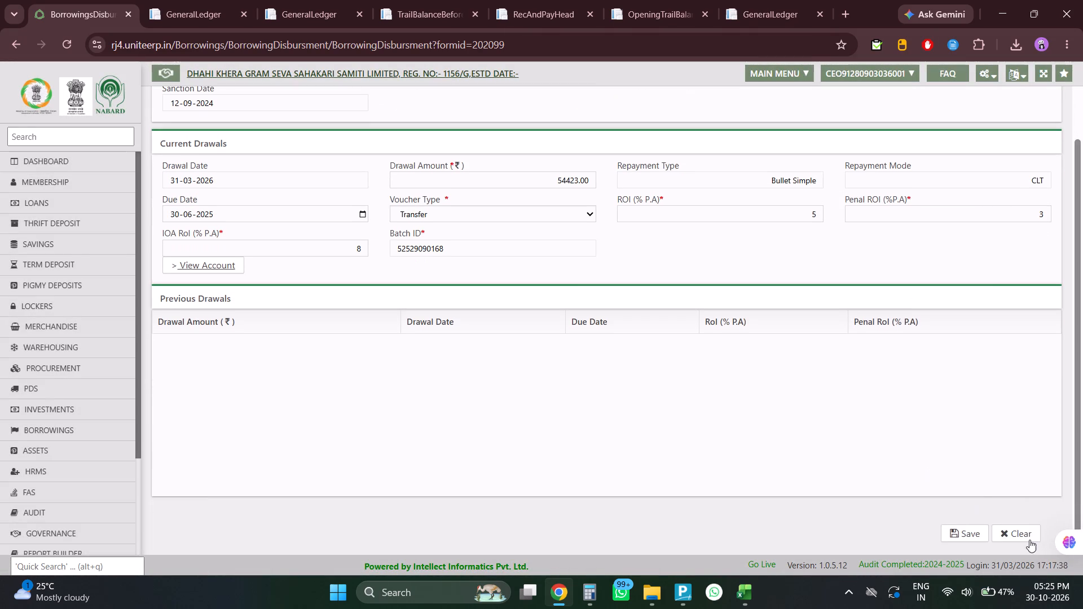
click(967, 534)
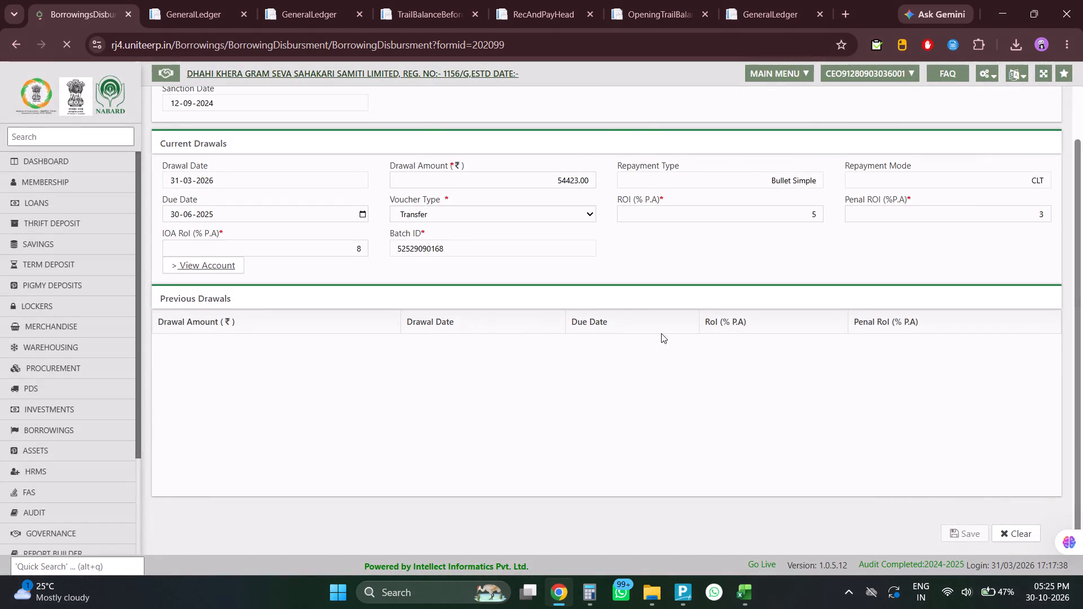
click(538, 270)
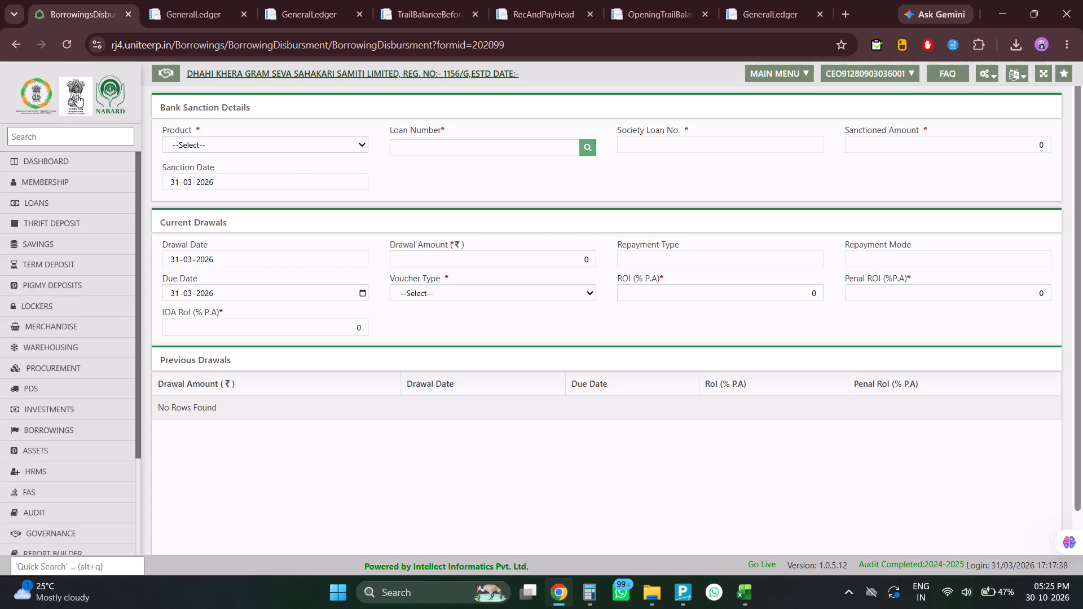
Start an Other Transfer voucher in FAS for day book date 31/03/2026 and load the existing batch with voucher number 32.
click(77, 95)
click(578, 282)
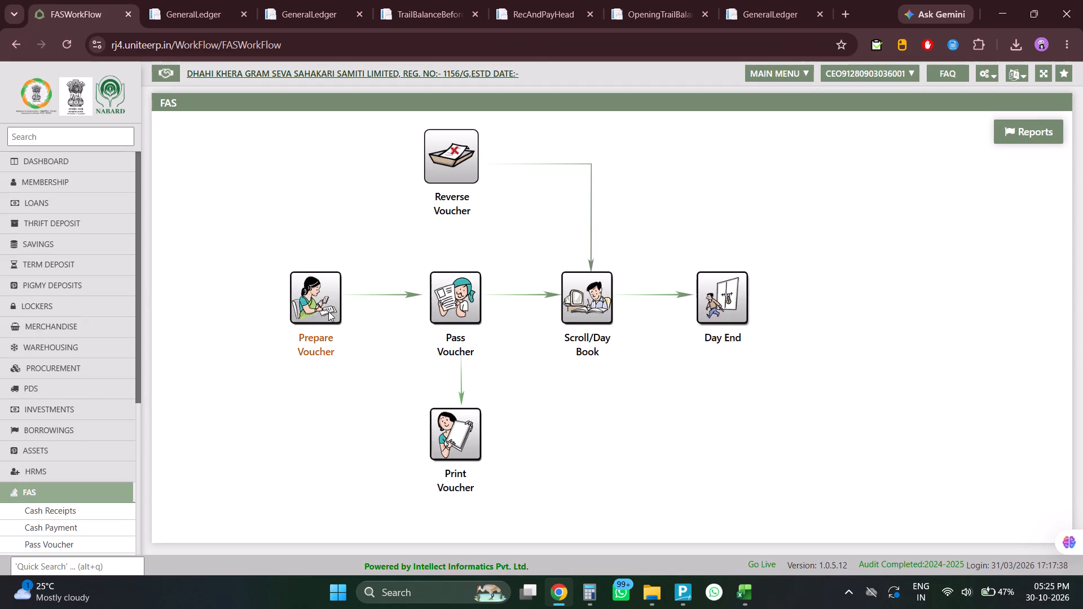
click(328, 311)
click(329, 356)
click(873, 279)
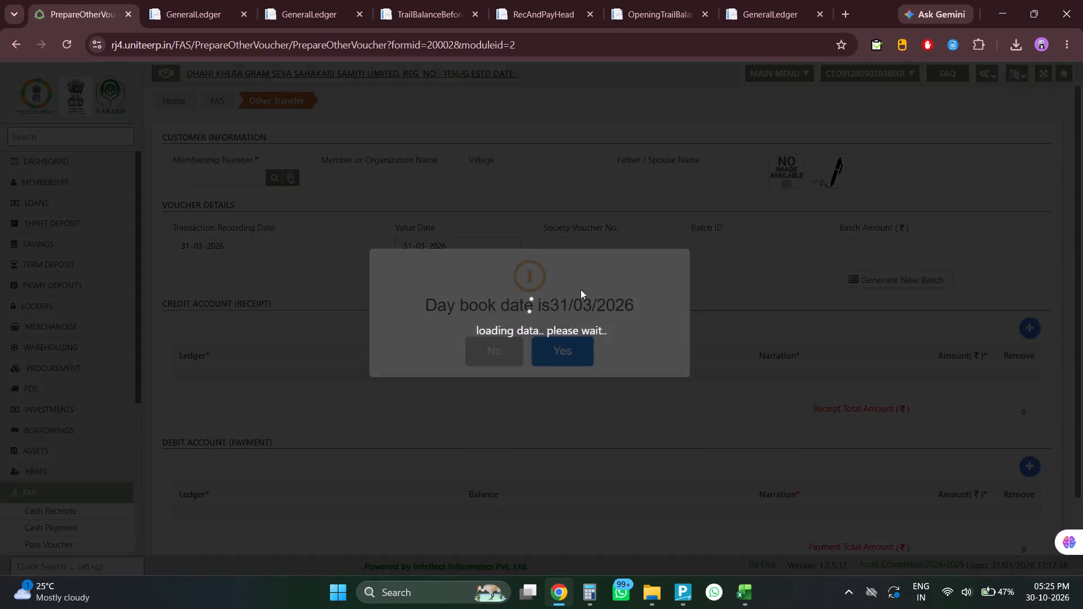
click(575, 356)
click(888, 281)
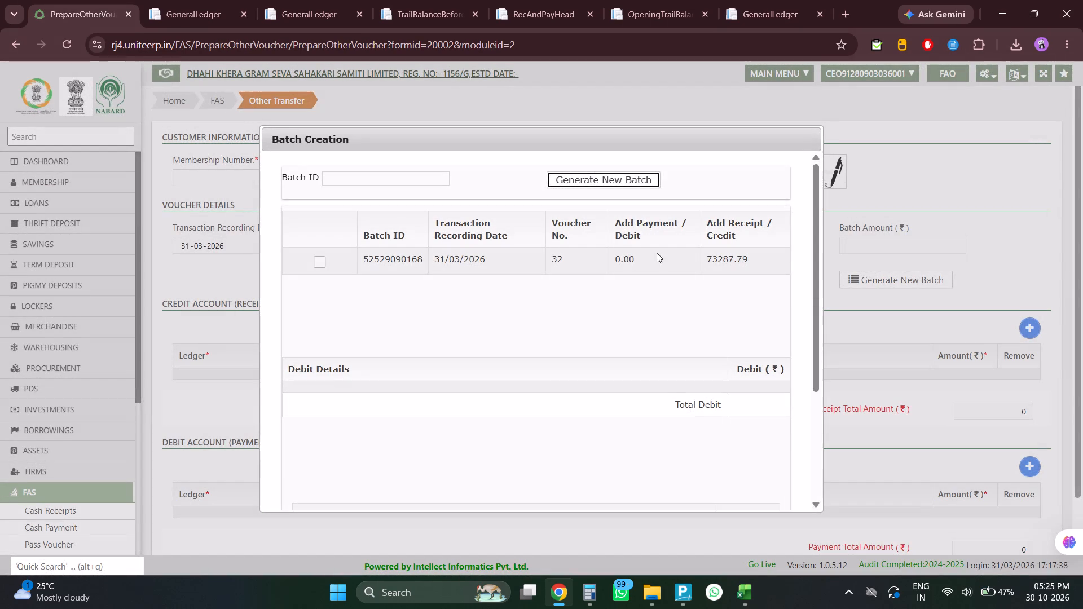
click(663, 256)
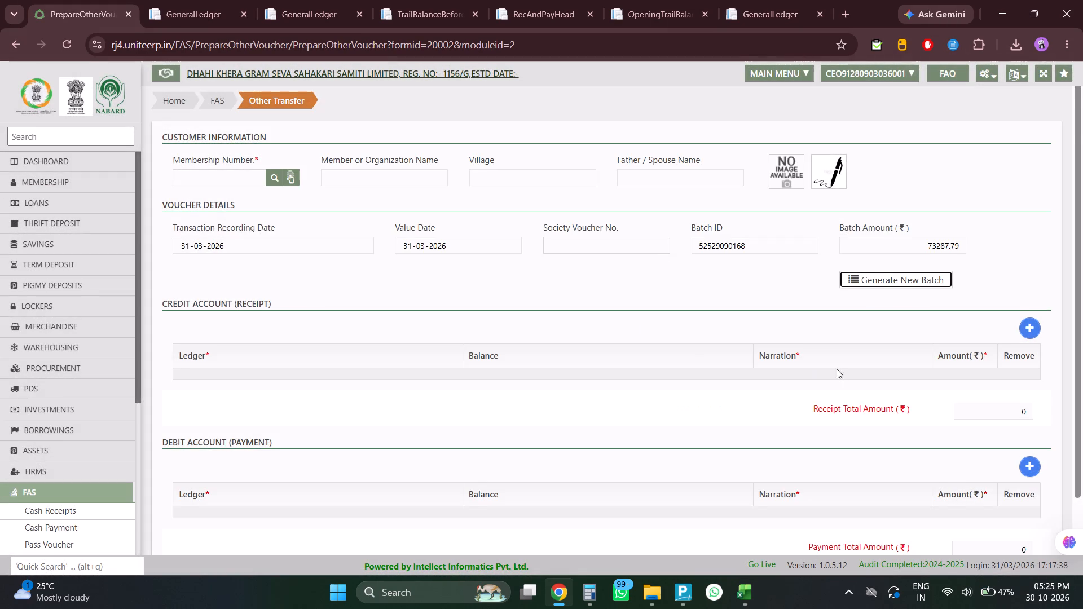
Add a debit account row to the voucher with the BANK LOAN ADJUSTMENT ledger under Other Borrowings.
scroll(923, 377, down, 5)
click(1034, 390)
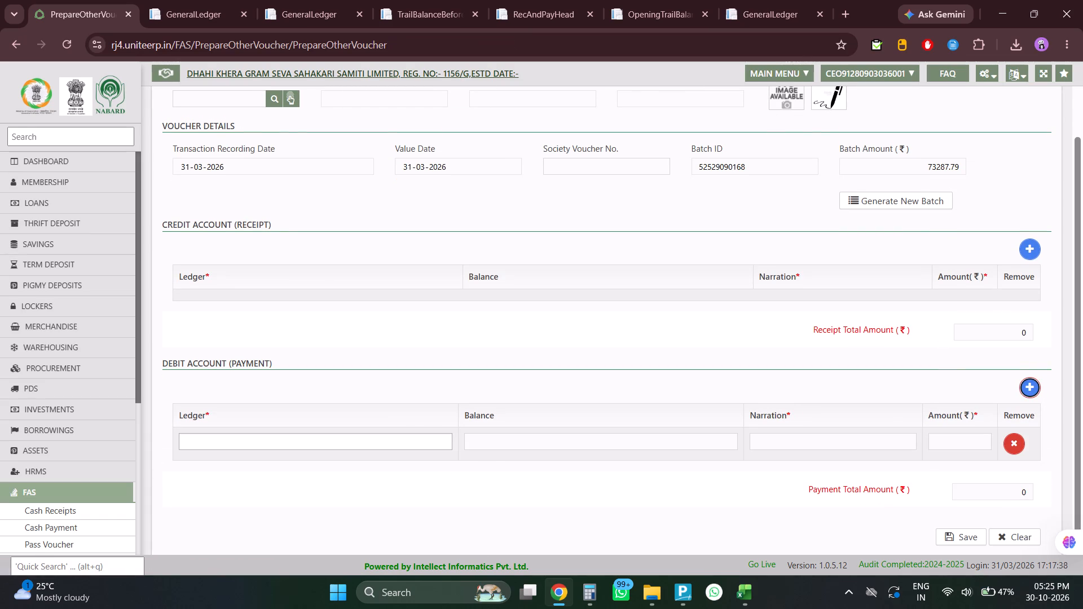
click(390, 436)
text(bn)
key(BackSpace)
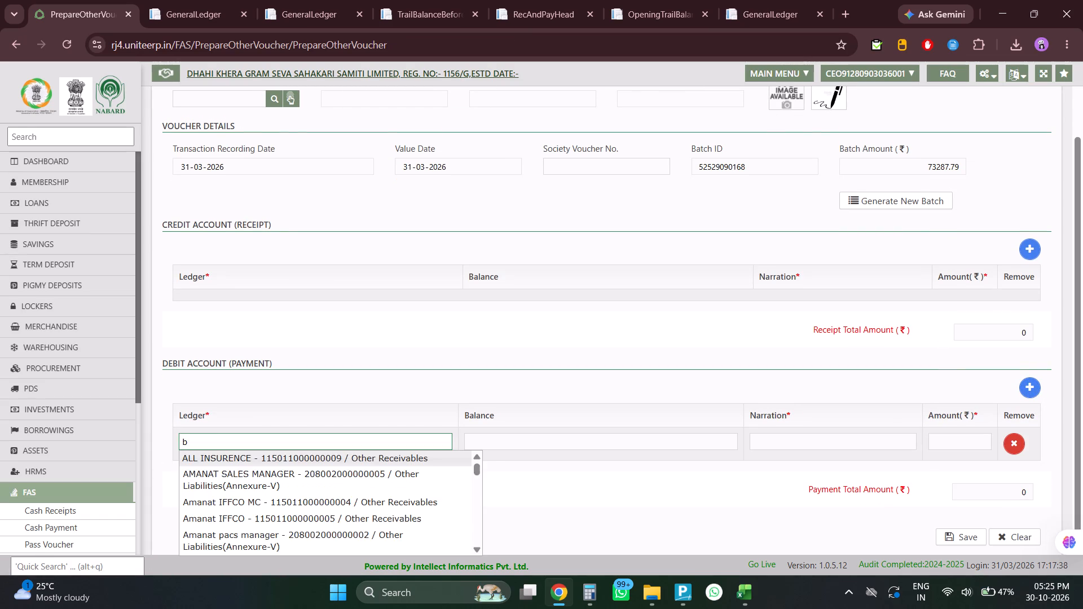
text(ank lo)
key(Return)
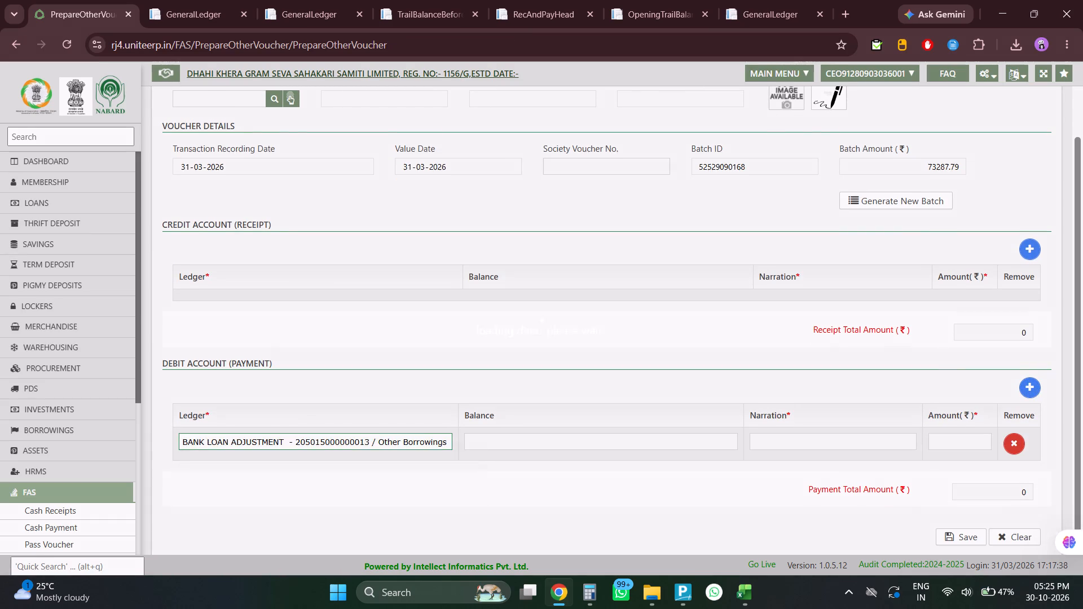
Enter 73287.79 as the Bank Loan Adjustment payment amount, save the voucher, and close the voucher print preview.
key(Tab)
text(73287.79)
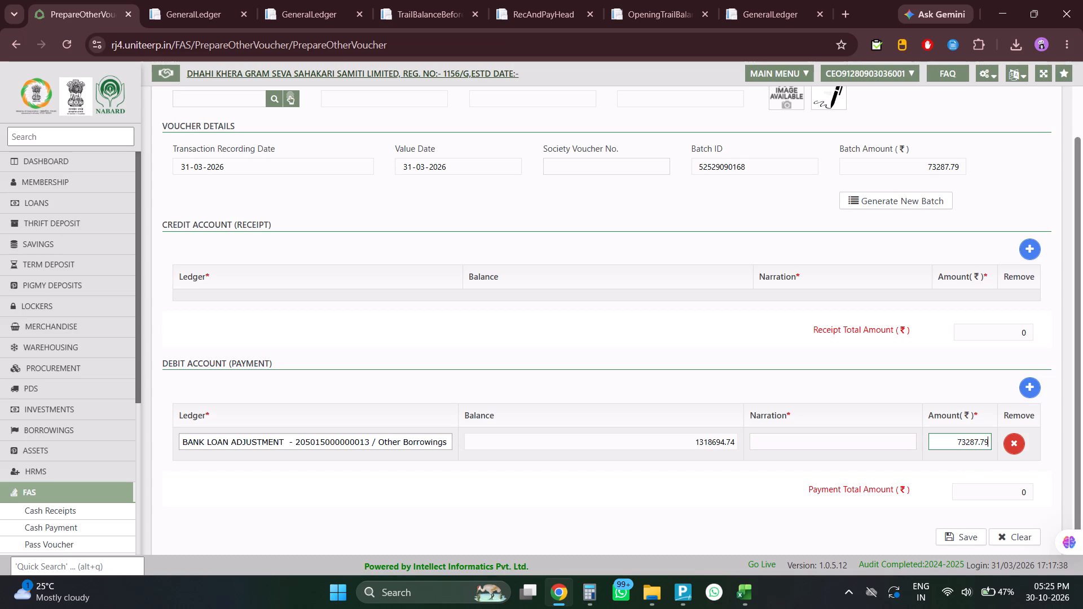
click(556, 364)
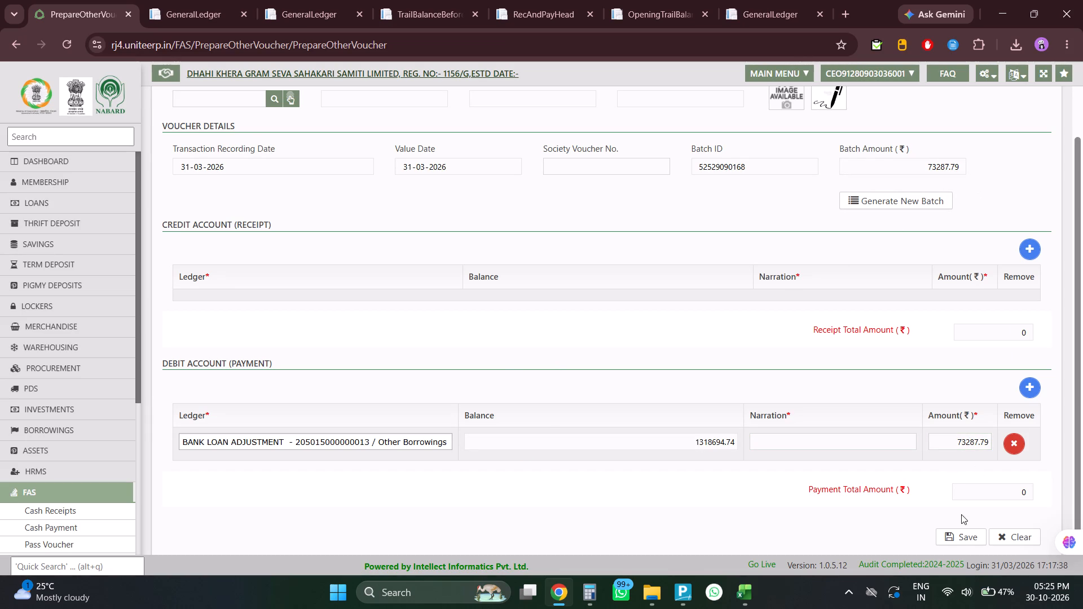
click(962, 533)
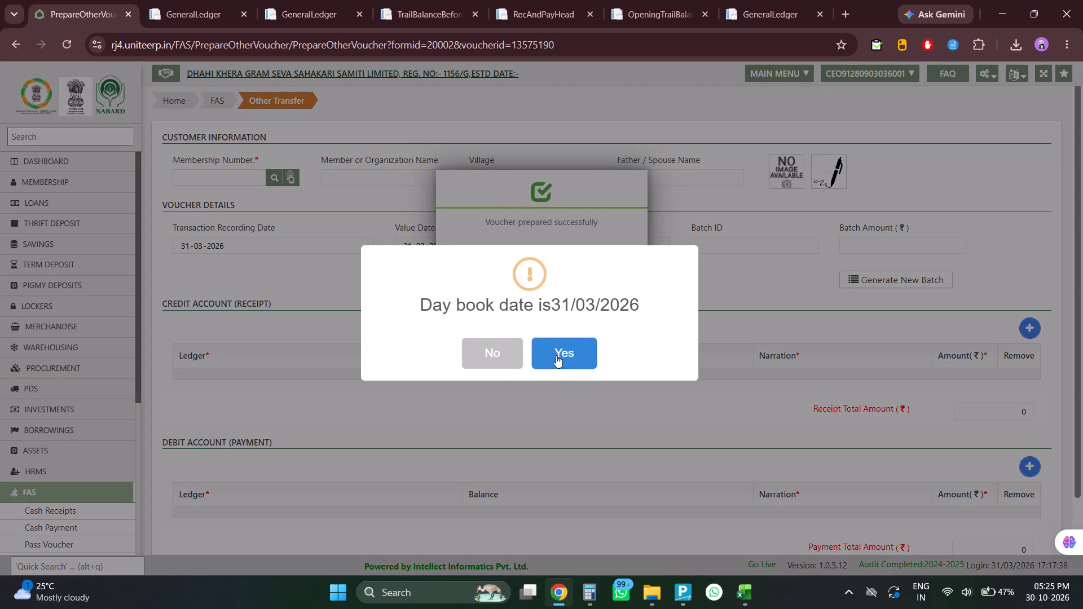
click(582, 367)
click(544, 257)
click(778, 489)
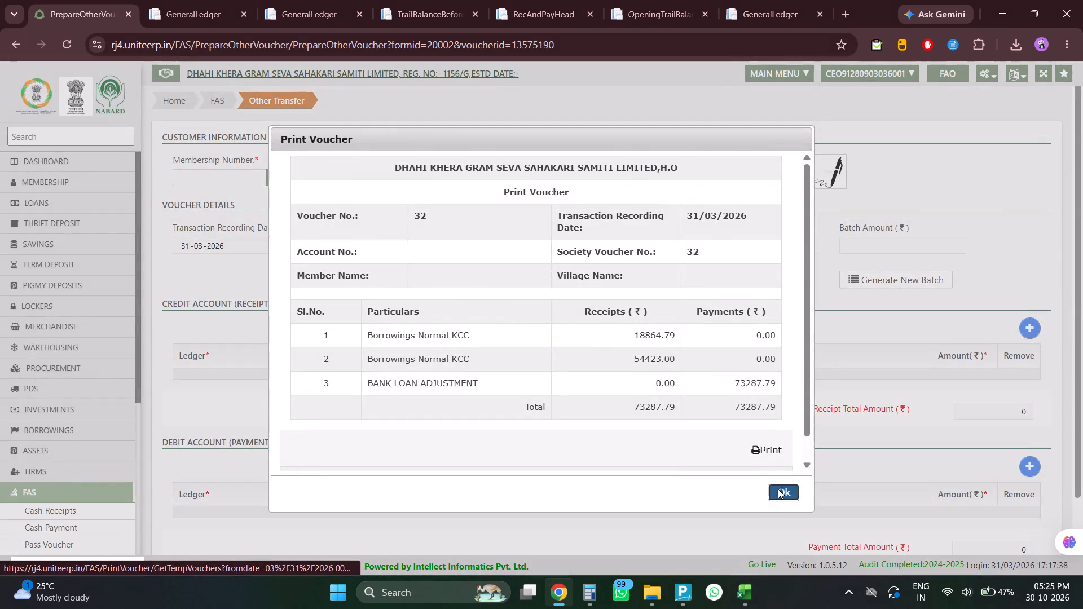
Load the 31-03-2026 vouchers in FAS Pass Voucher, select voucher 32, and post it.
click(221, 96)
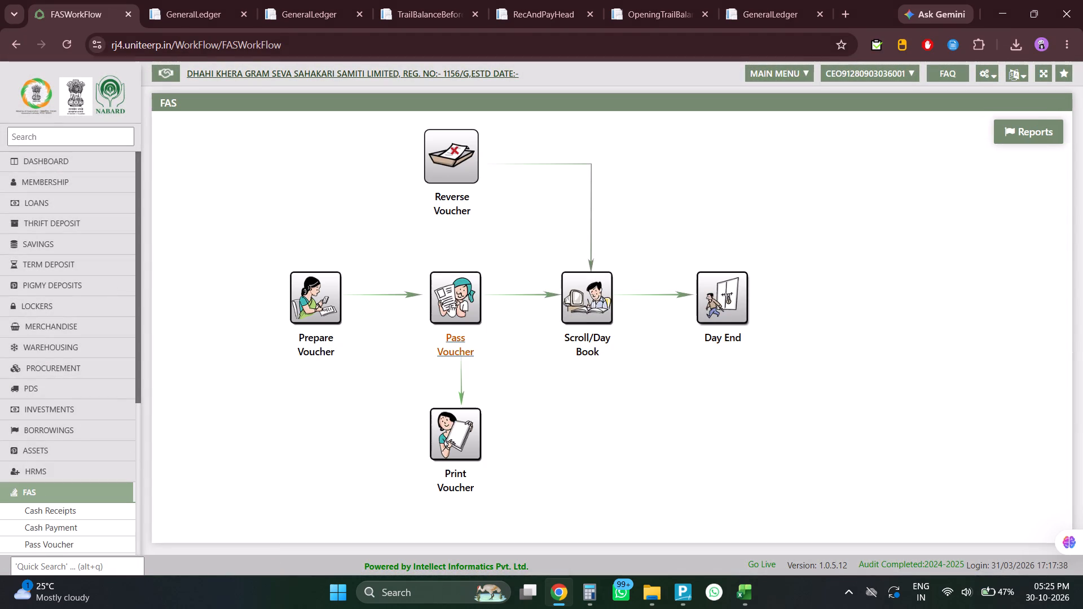
click(426, 294)
click(454, 297)
click(627, 177)
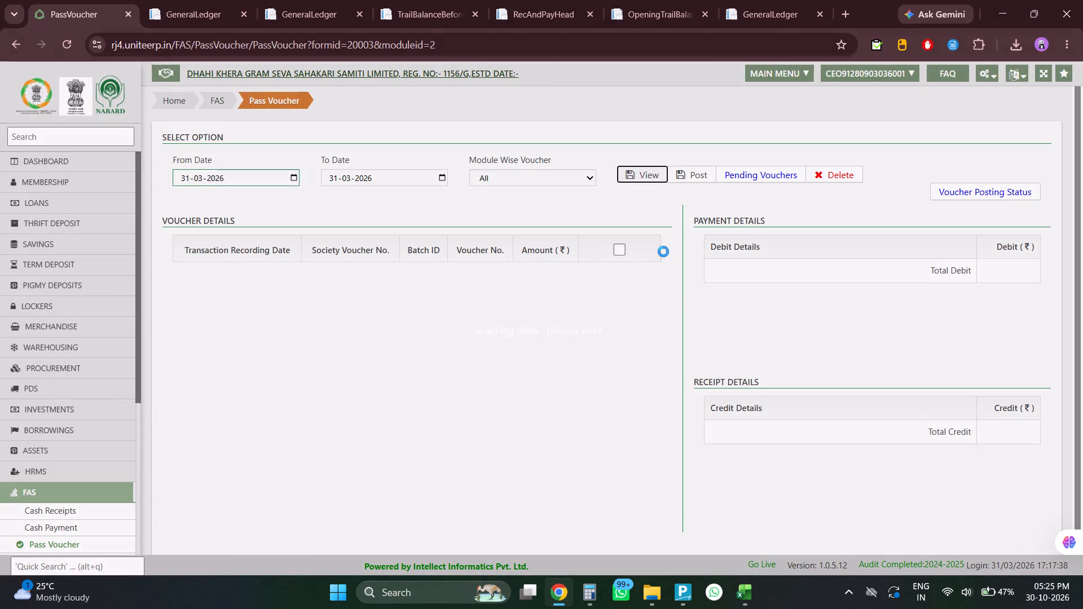
click(643, 332)
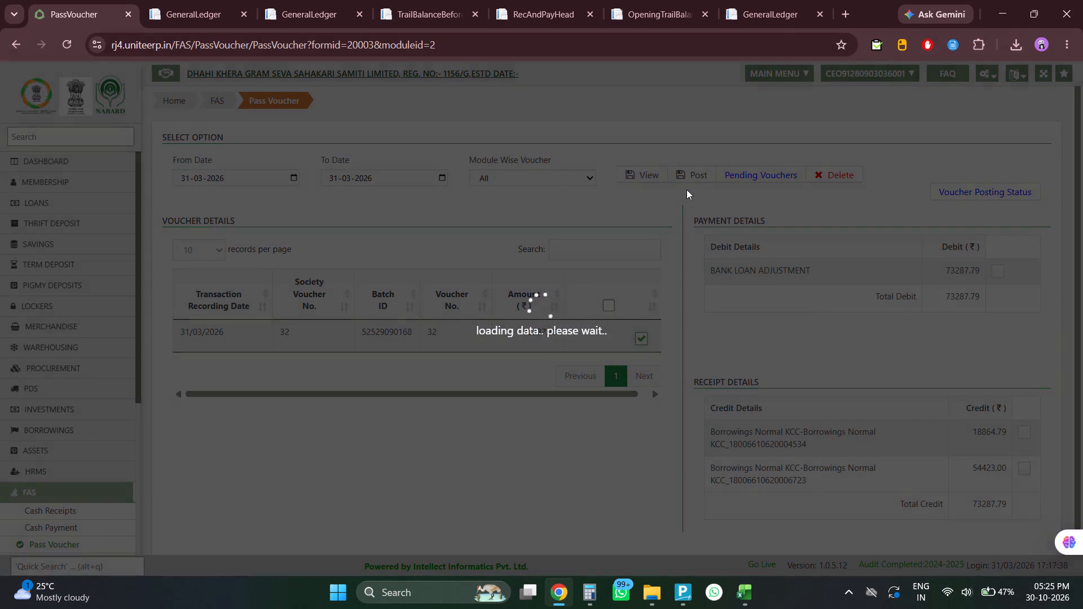
click(697, 170)
click(518, 335)
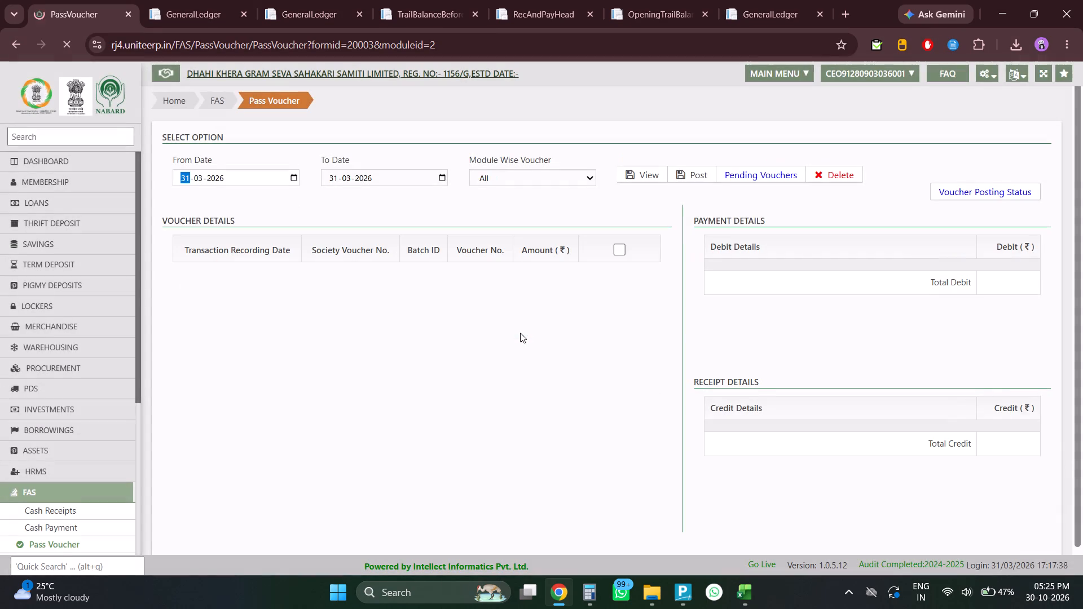
Reload the Borrowings Normal KCC general ledger report and check the balances of the loans in rows 13 and 14.
click(219, 0)
key(F5)
key(Return)
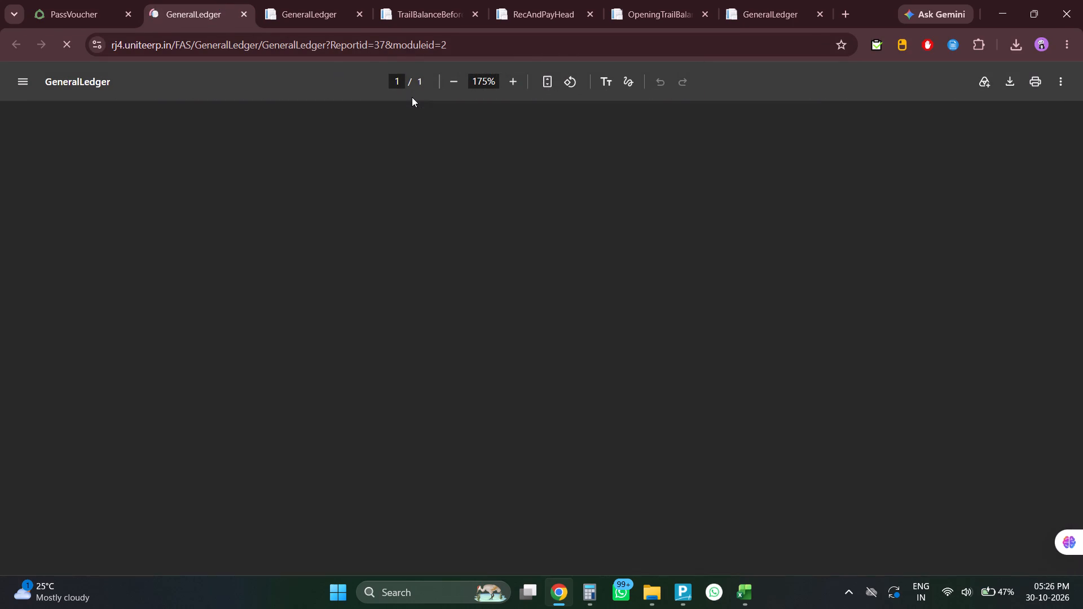
triple_click(510, 88)
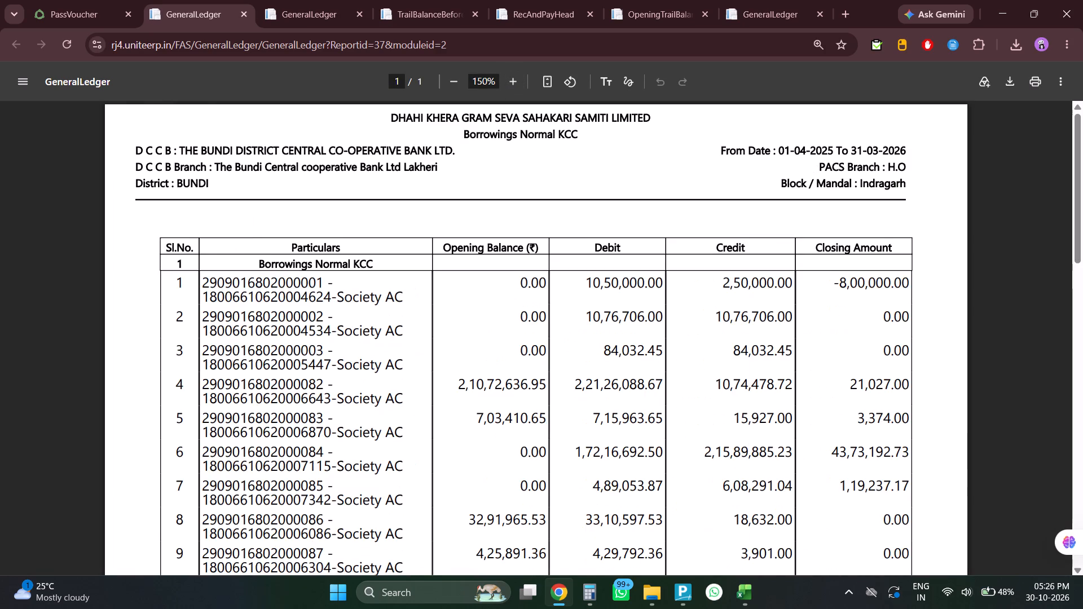
scroll(462, 374, down, 4)
scroll(462, 374, up, 4)
scroll(462, 374, down, 6)
scroll(462, 374, up, 6)
scroll(462, 374, down, 5)
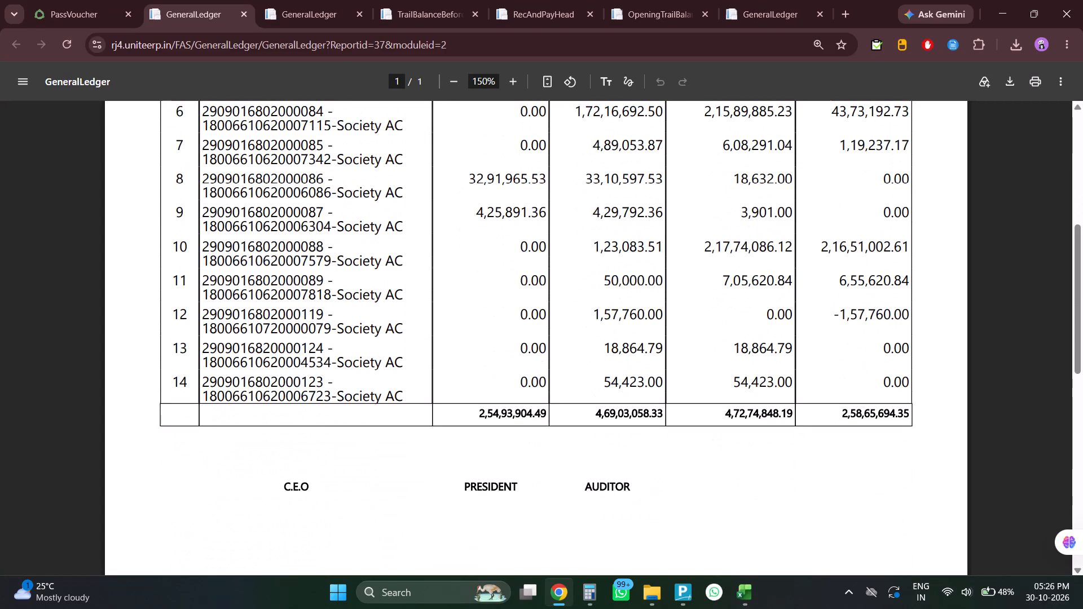
drag(205, 339, 790, 353)
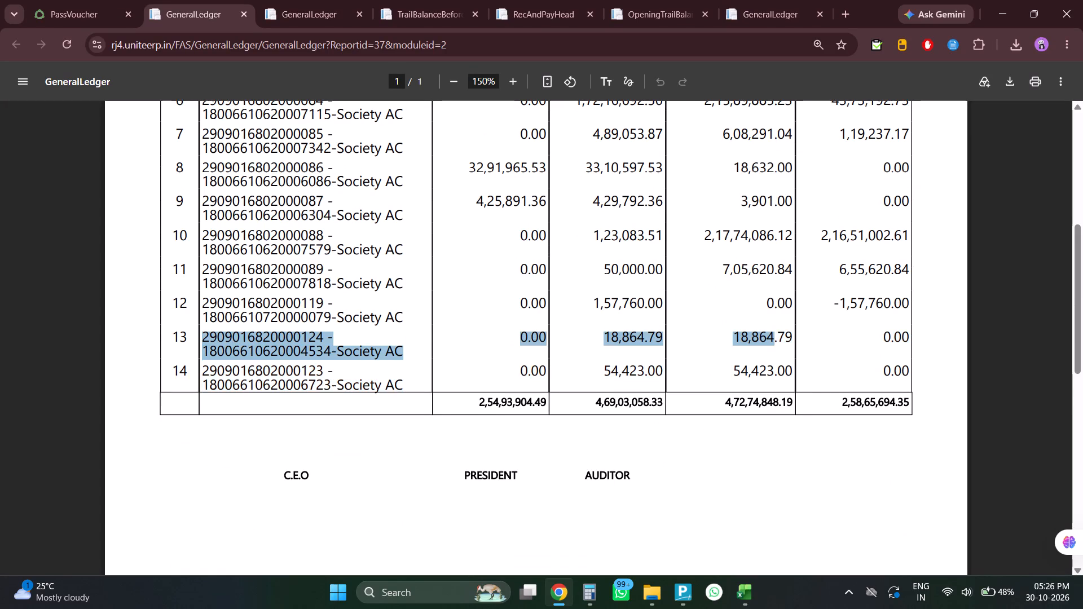
drag(790, 353, 924, 368)
scroll(923, 366, up, 8)
scroll(922, 366, down, 2)
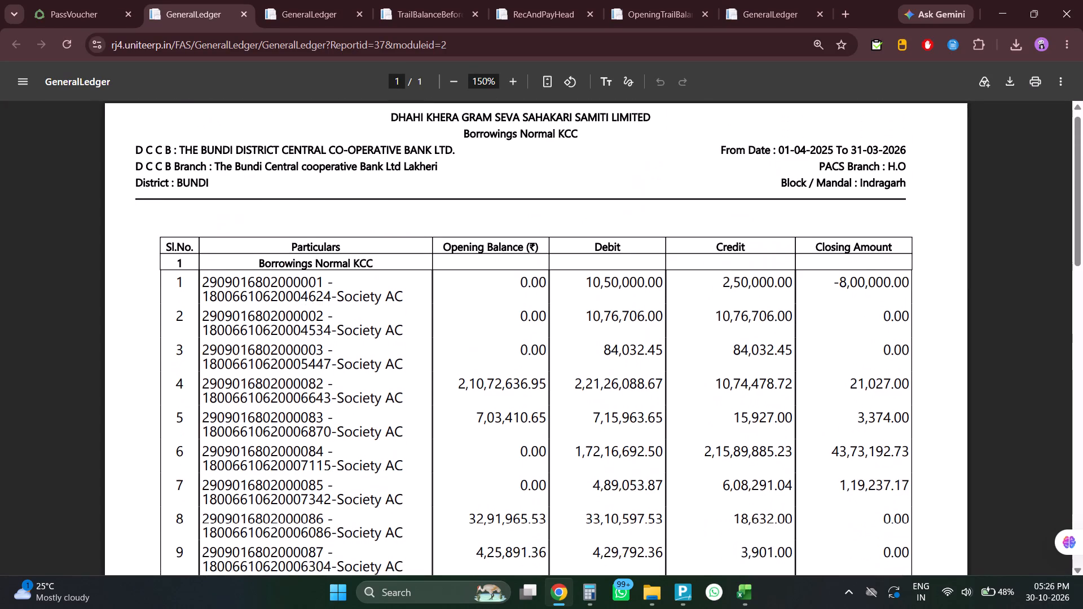
scroll(922, 366, down, 3)
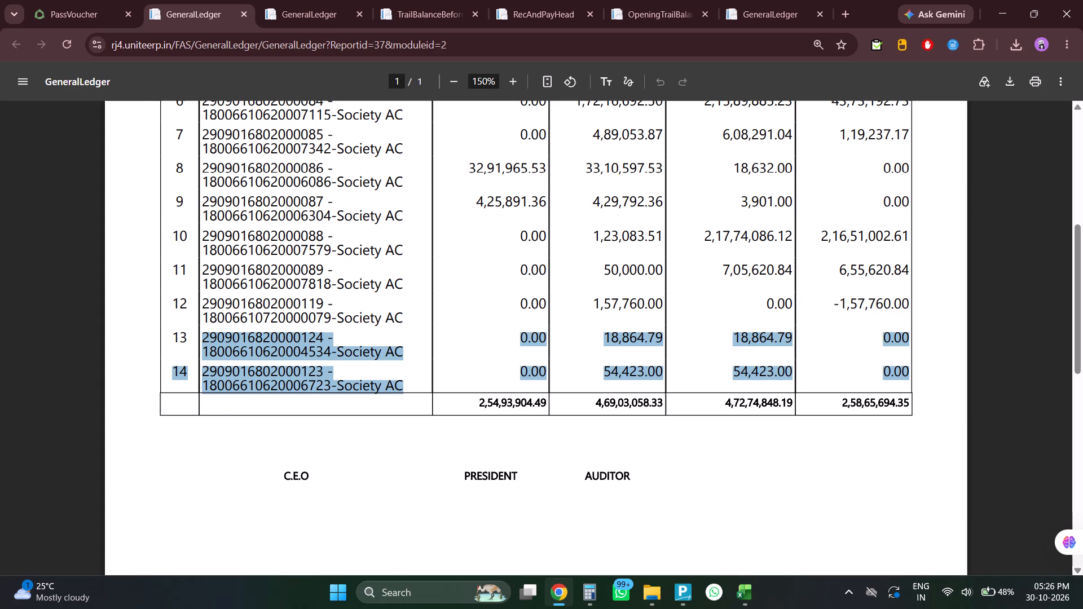
Compare general ledger rows 2 and 13, which share an account number, with the matching account on the Excel BRS sheet.
key(alt+Tab)
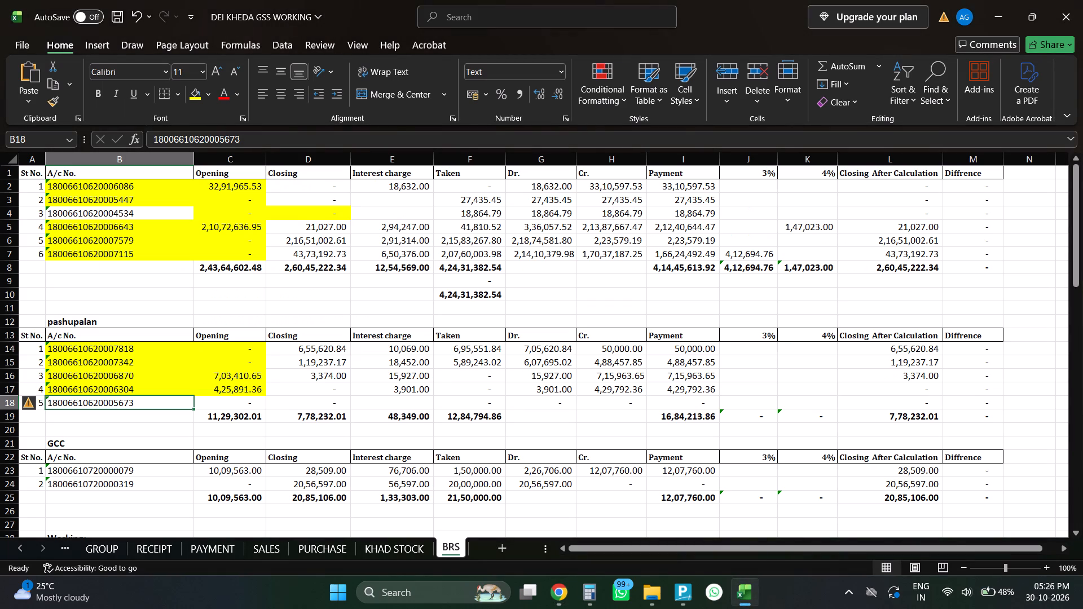
key(alt+Tab)
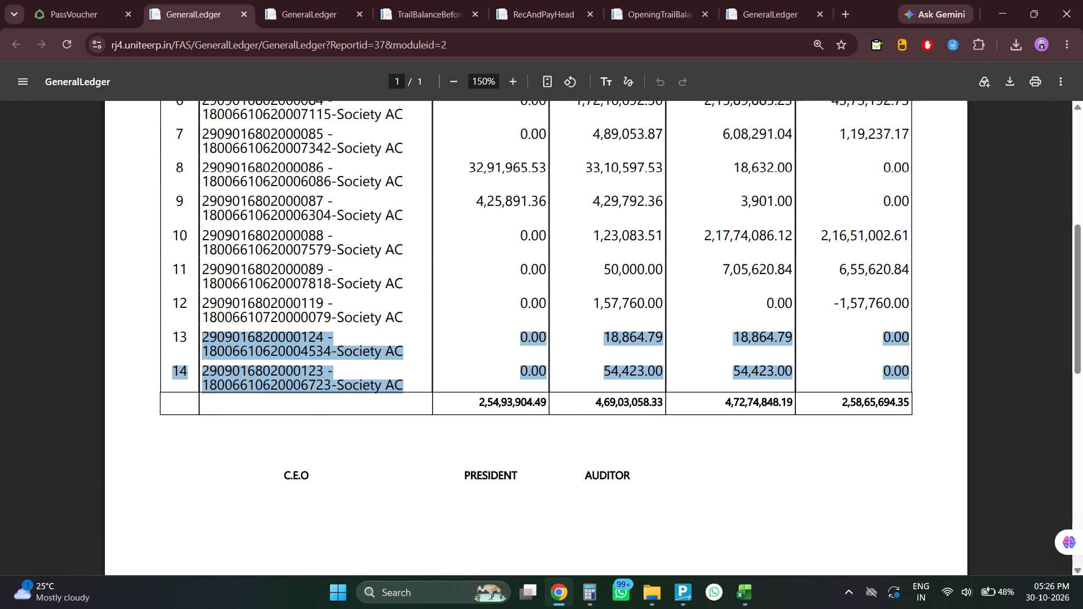
key(alt+Tab)
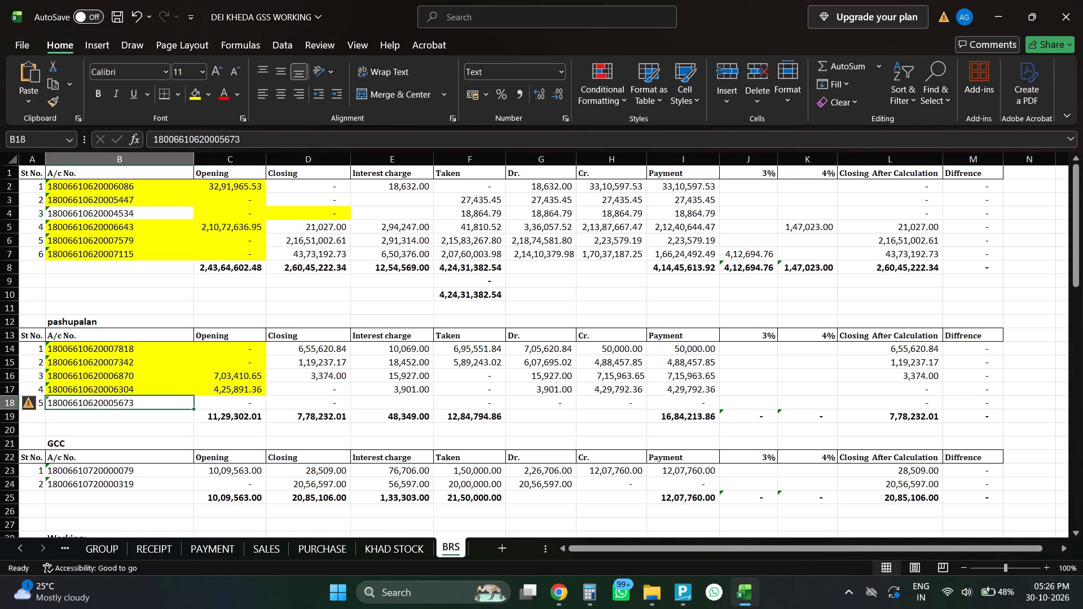
key(alt+Tab)
scroll(613, 295, up, 4)
drag(240, 258, 977, 252)
key(alt+Tab)
key(alt+Tab)
scroll(666, 444, down, 4)
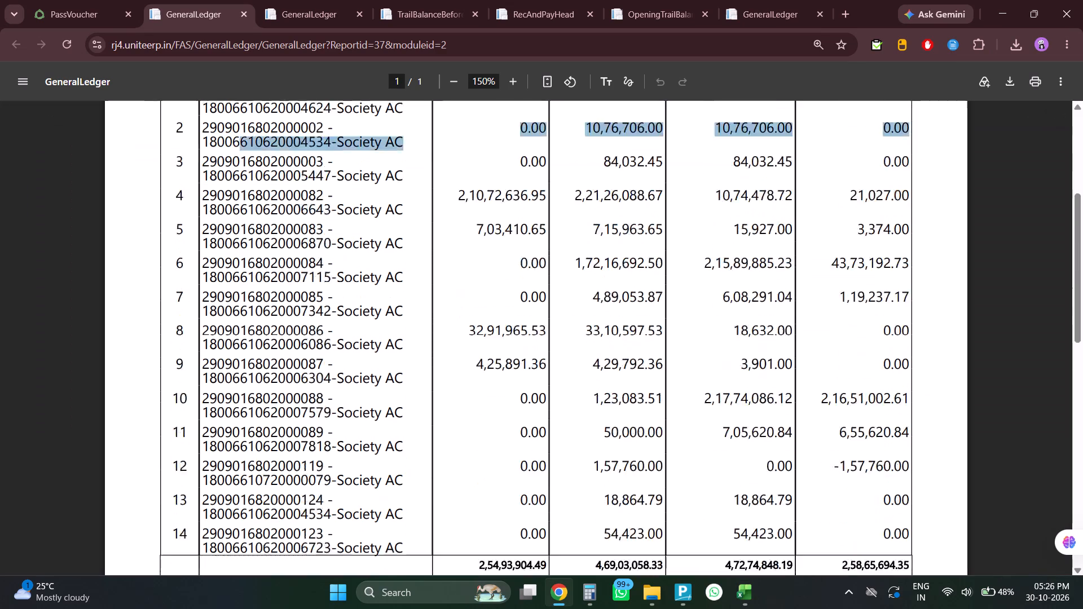
drag(286, 340, 971, 345)
key(alt+Tab)
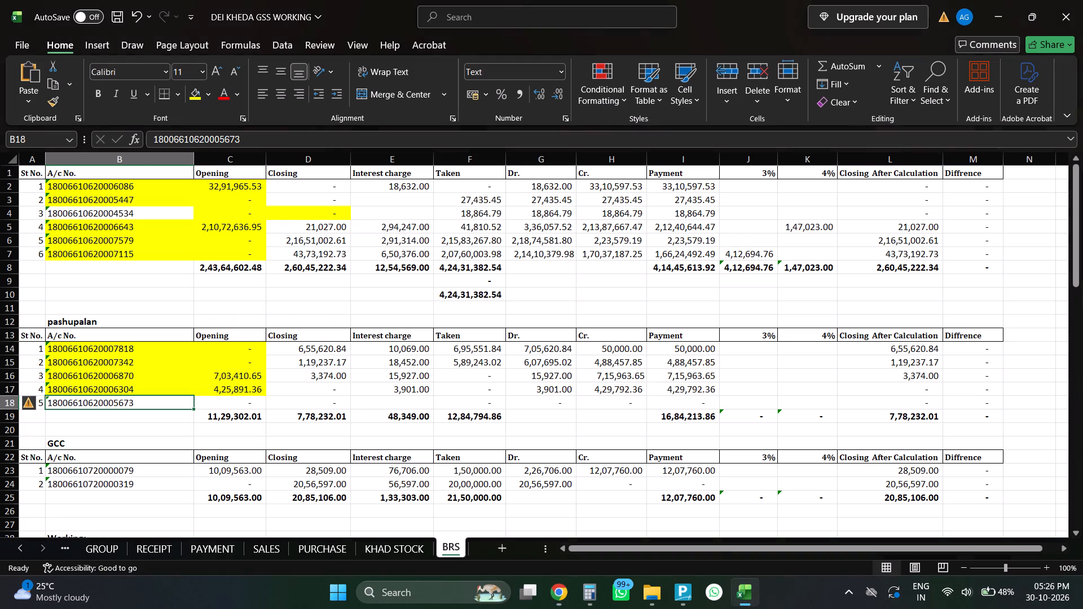
On the BRS sheet, fill account number cell B4 yellow and remove the fill from closing cell D4.
click(162, 215)
click(191, 95)
click(321, 215)
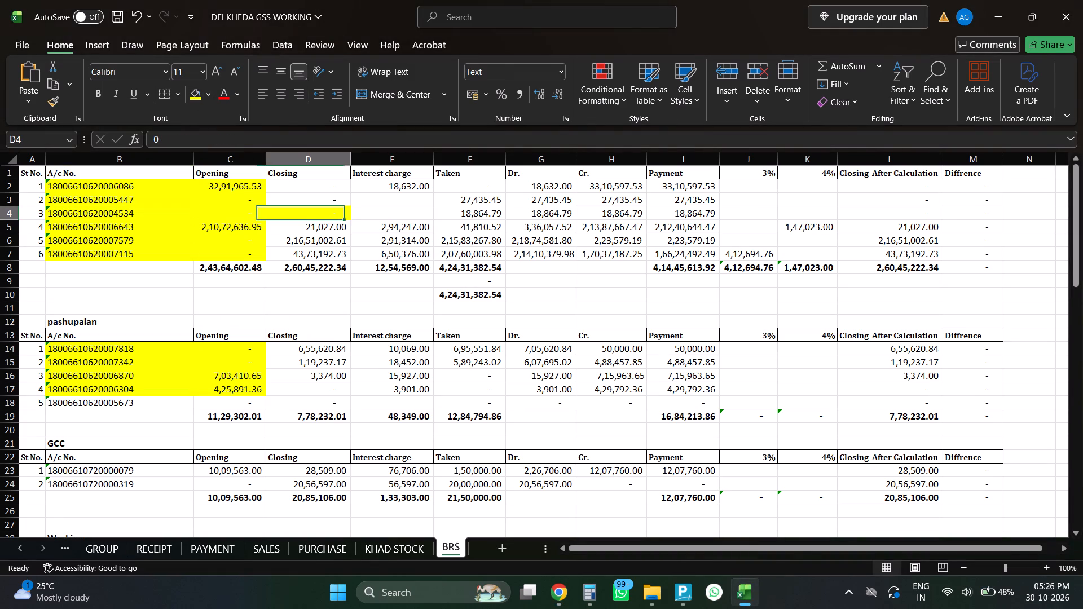
click(207, 92)
click(256, 329)
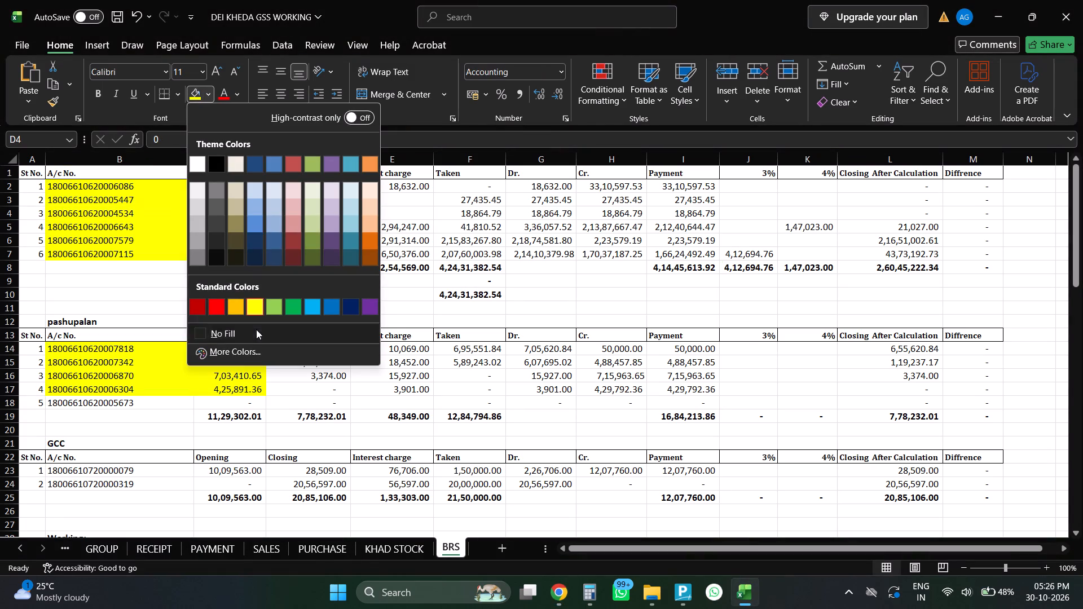
click(300, 284)
Review the general ledger report in Chrome for accounts still needing adjustment, examining the loan in row 12.
key(alt+Tab)
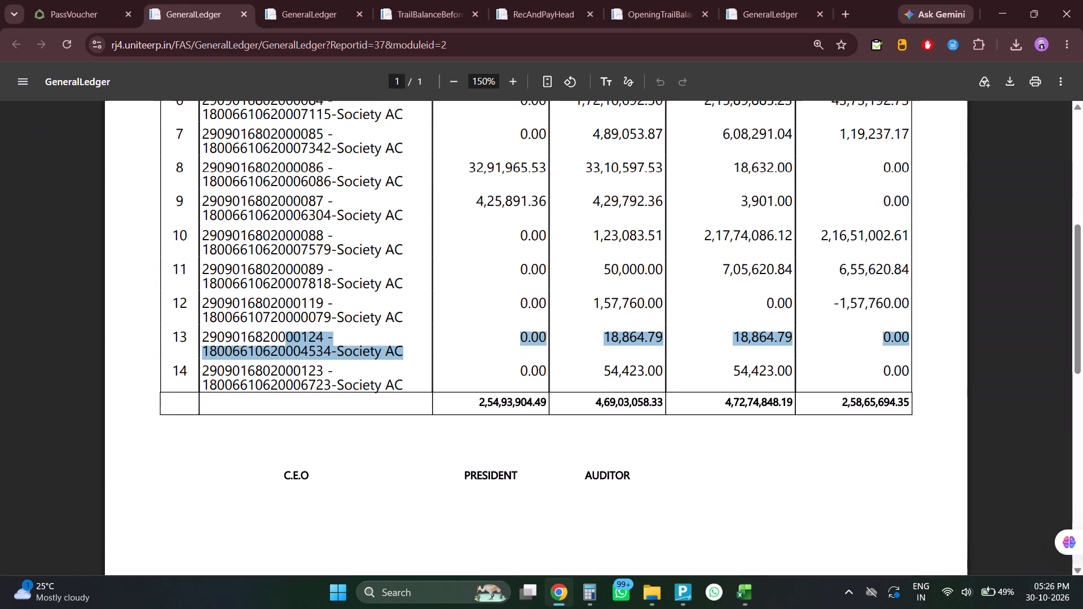
scroll(636, 409, down, 2)
scroll(636, 409, up, 7)
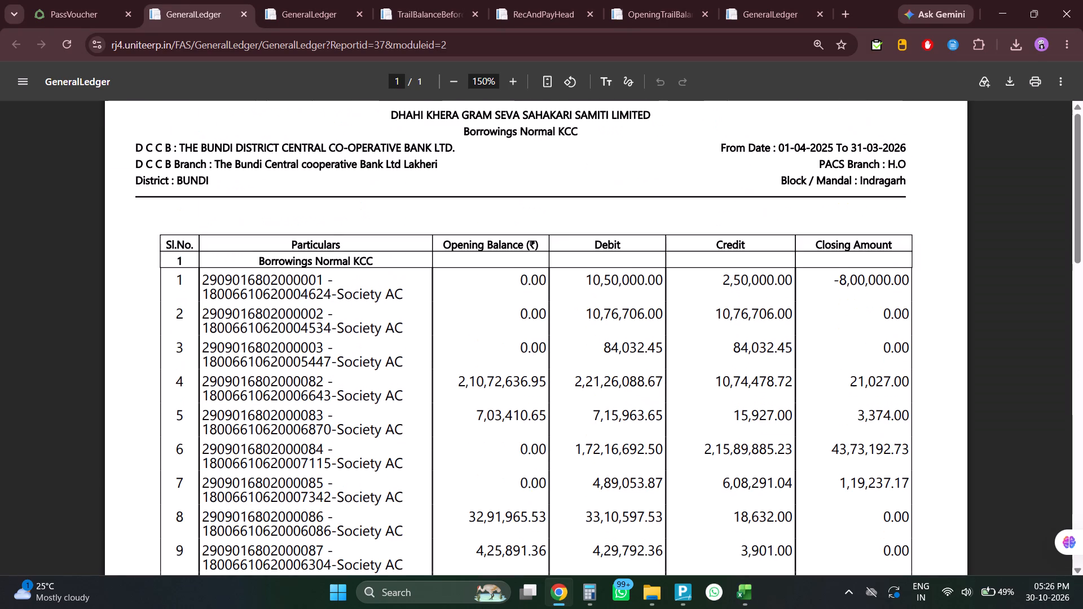
scroll(636, 409, down, 3)
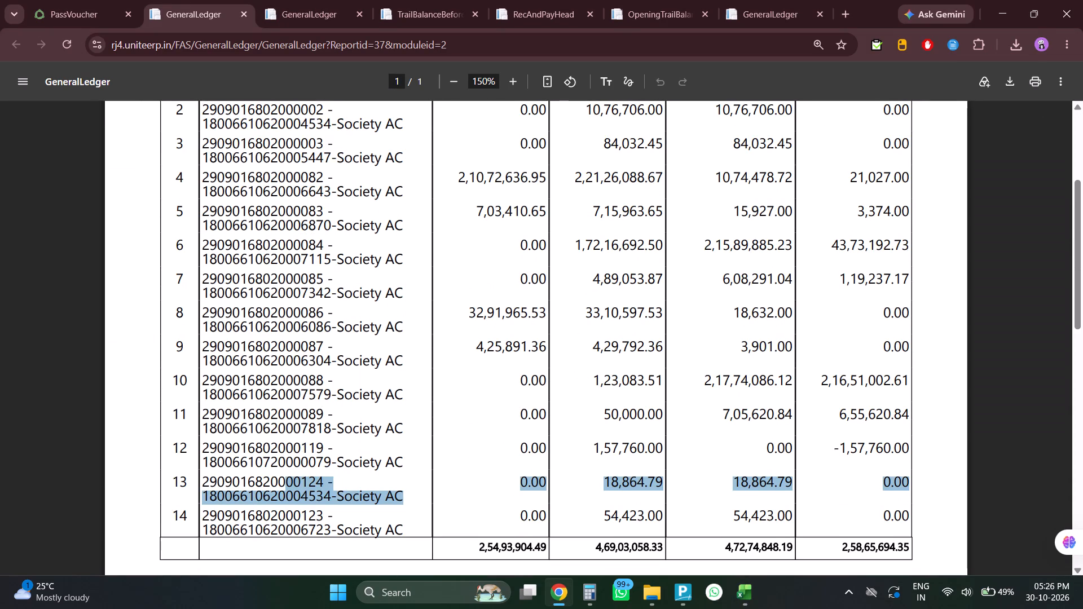
scroll(578, 292, up, 1)
scroll(578, 292, down, 3)
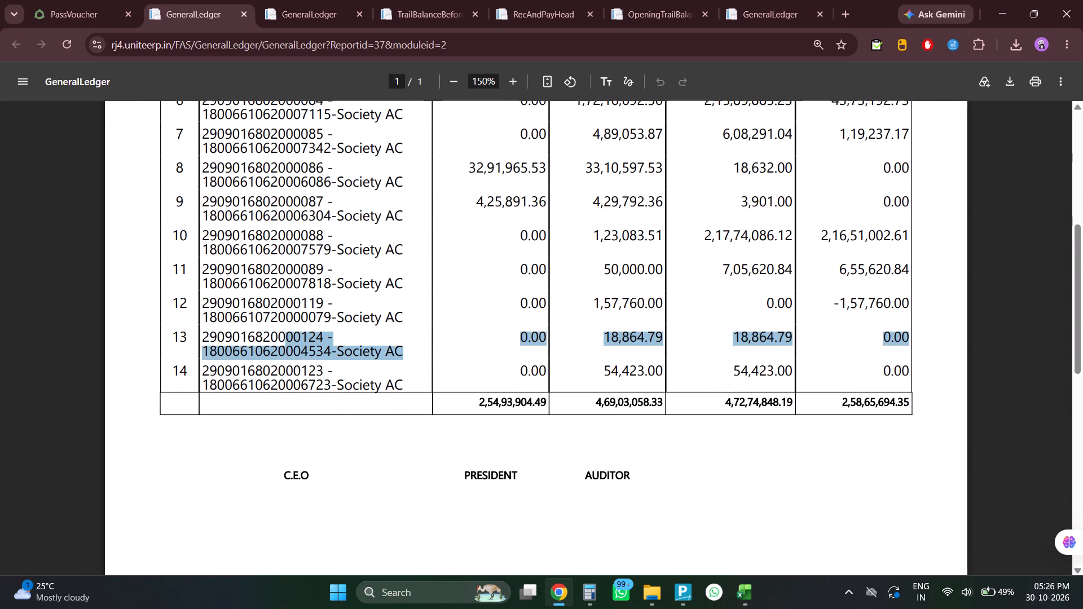
drag(206, 302, 617, 306)
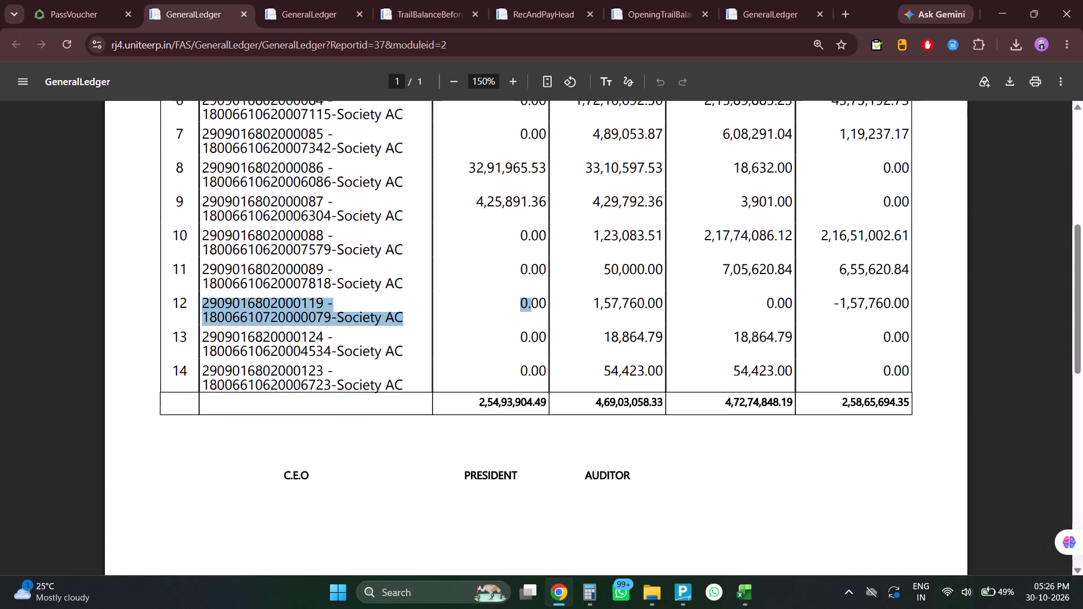
drag(617, 306, 911, 306)
Open the Account Creation form in Borrowings and set the product to Borrowings Normal KCC.
click(61, 0)
click(65, 86)
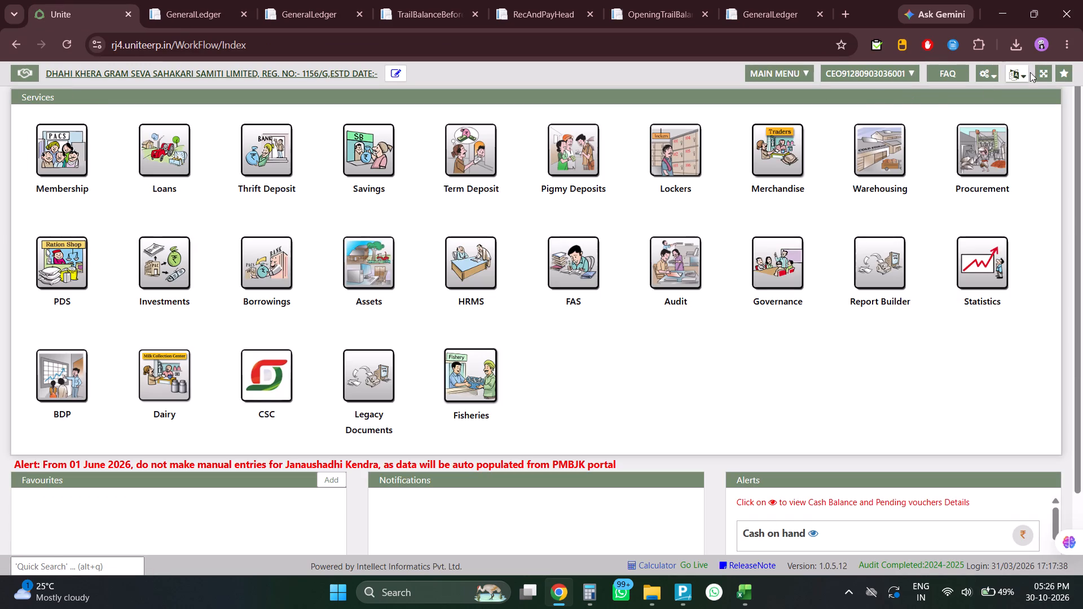
click(264, 262)
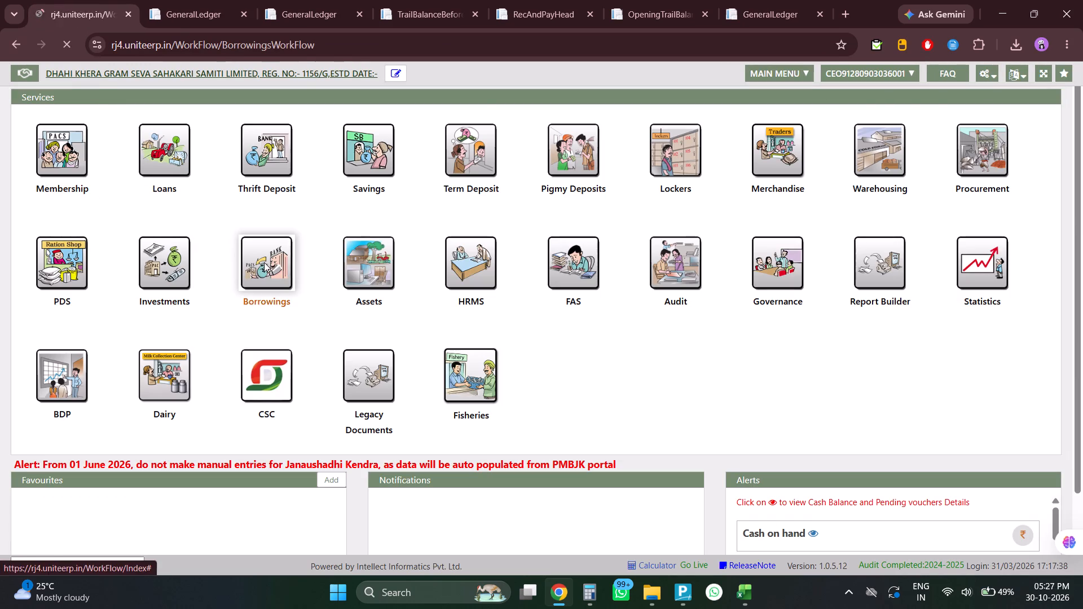
click(310, 227)
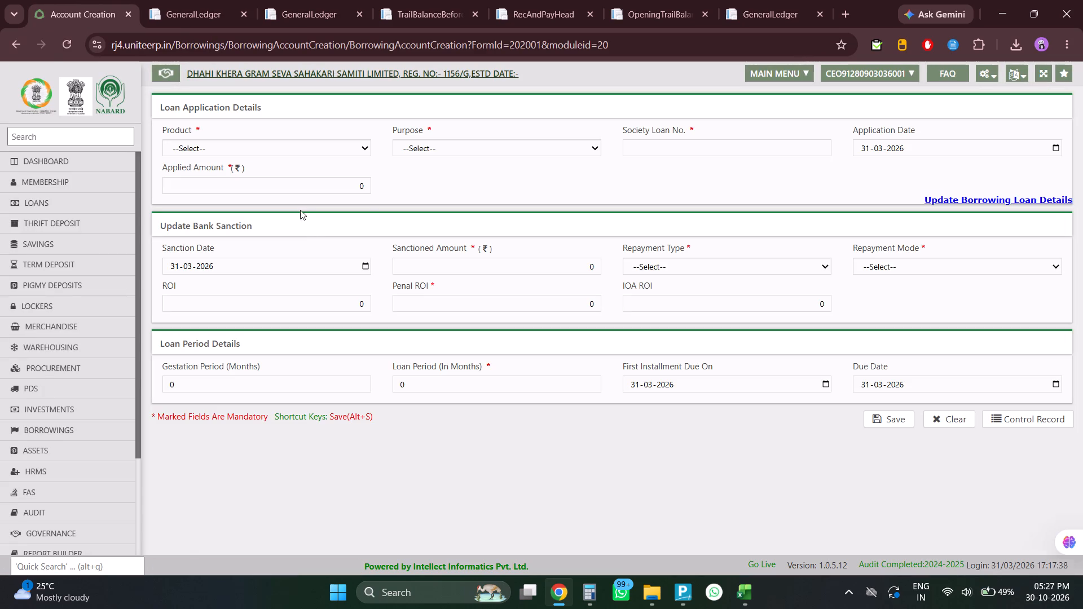
click(240, 145)
click(236, 184)
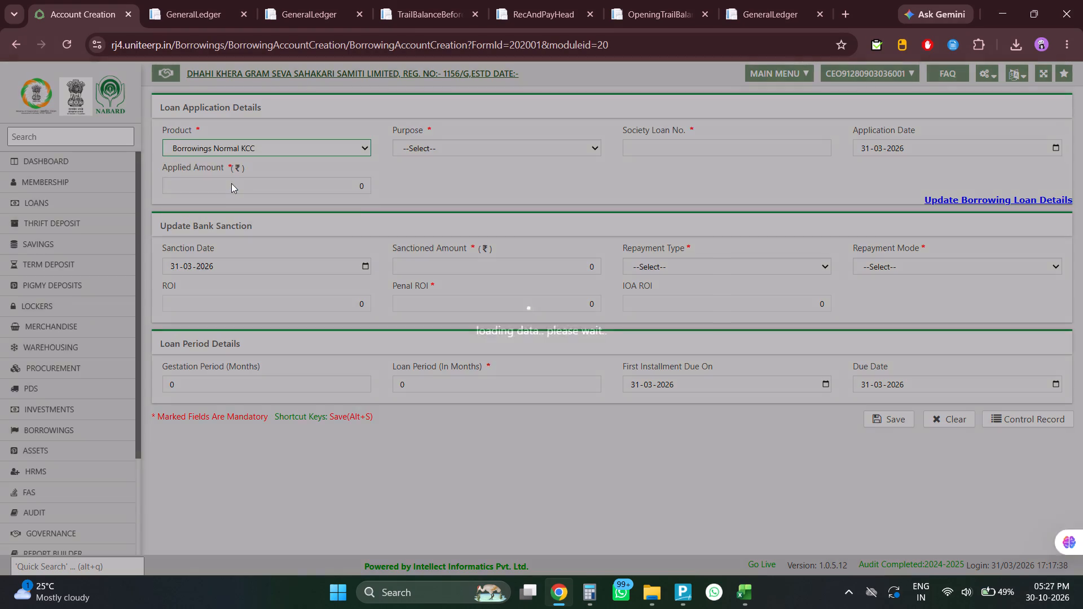
Copy the society loan number from general ledger row 12 and return to the Account Creation form.
click(195, 20)
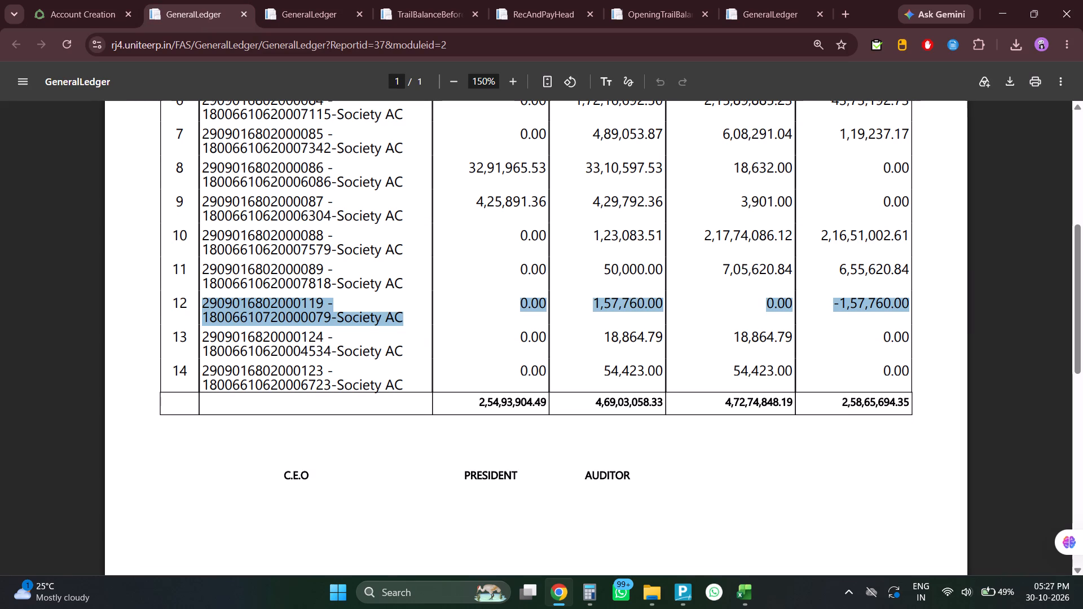
drag(201, 317, 331, 313)
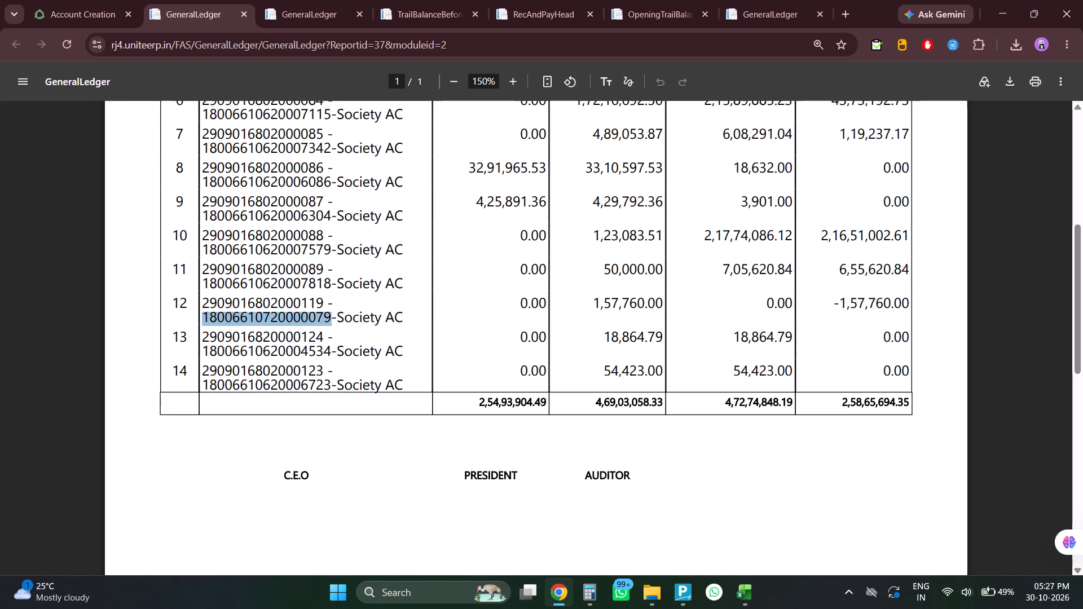
drag(198, 301, 322, 306)
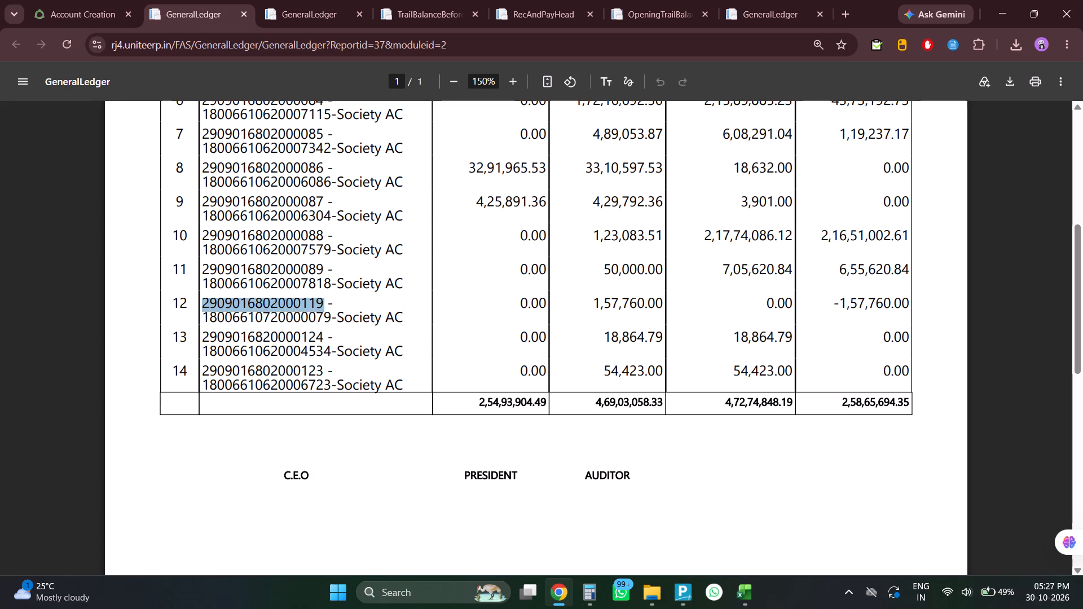
key(ctrl+c)
click(65, 0)
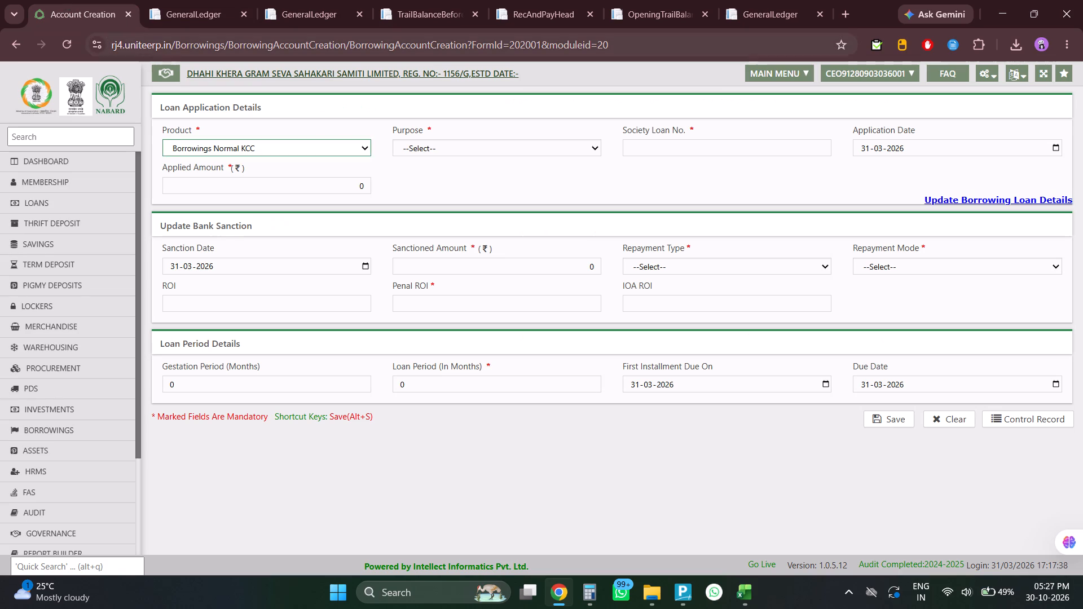
Set the loan purpose to Animal Husbandary in the loan application details.
click(446, 149)
click(440, 175)
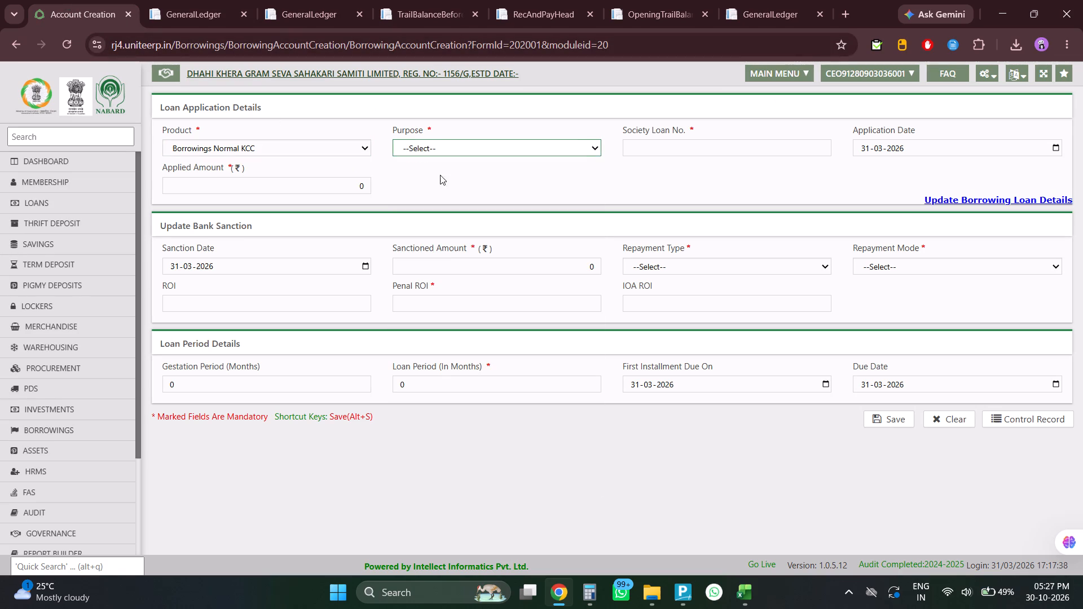
click(697, 144)
click(697, 144)
click(545, 148)
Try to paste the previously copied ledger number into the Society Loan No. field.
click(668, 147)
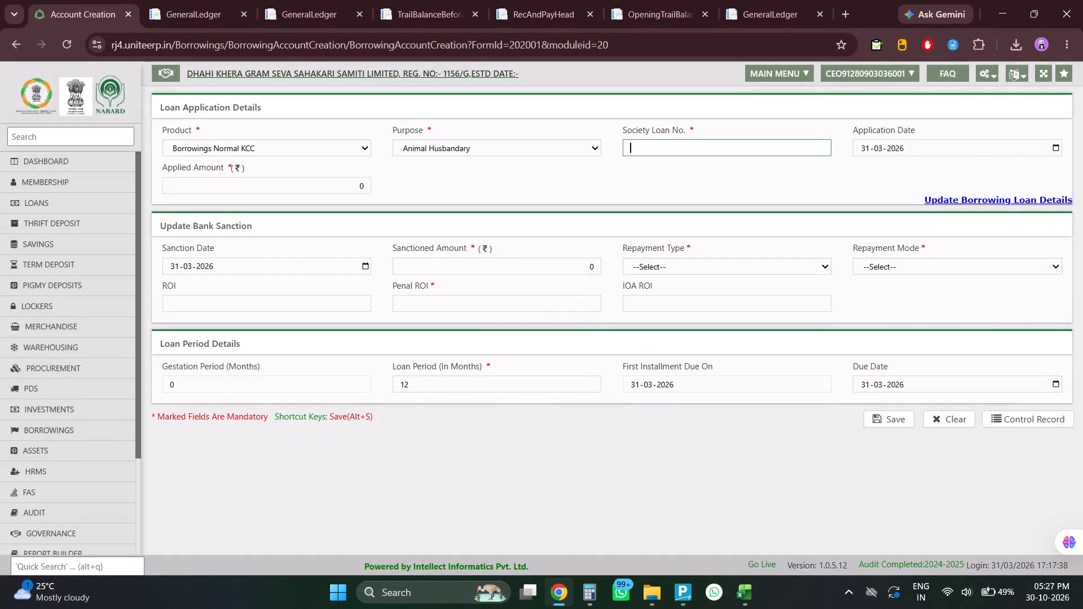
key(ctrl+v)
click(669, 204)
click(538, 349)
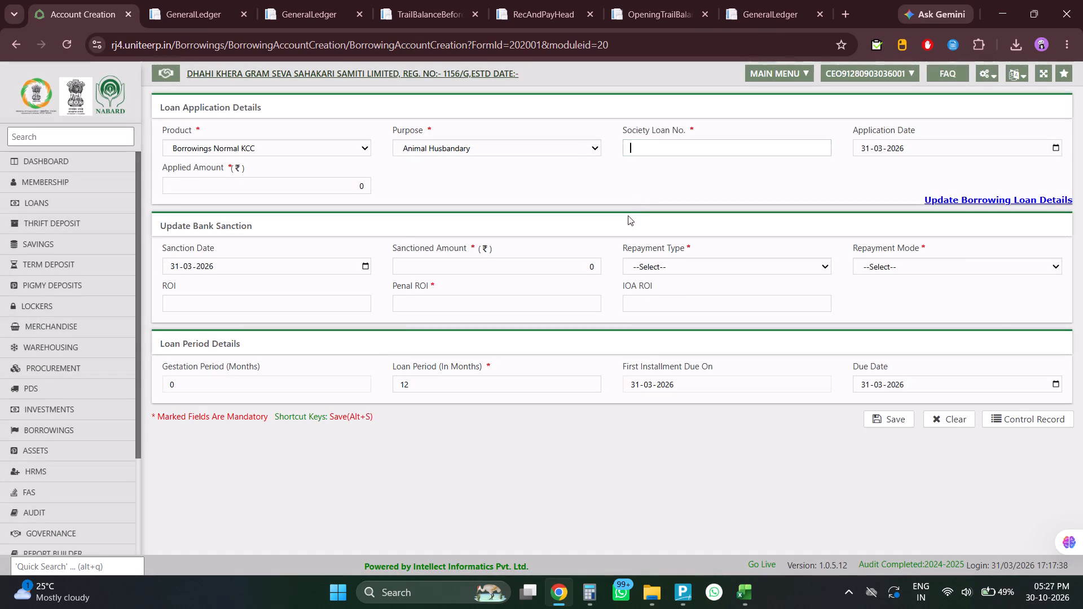
Copy the number preceding "Society AC" in general ledger row 12 into the Society Loan No. field.
click(652, 149)
click(237, 14)
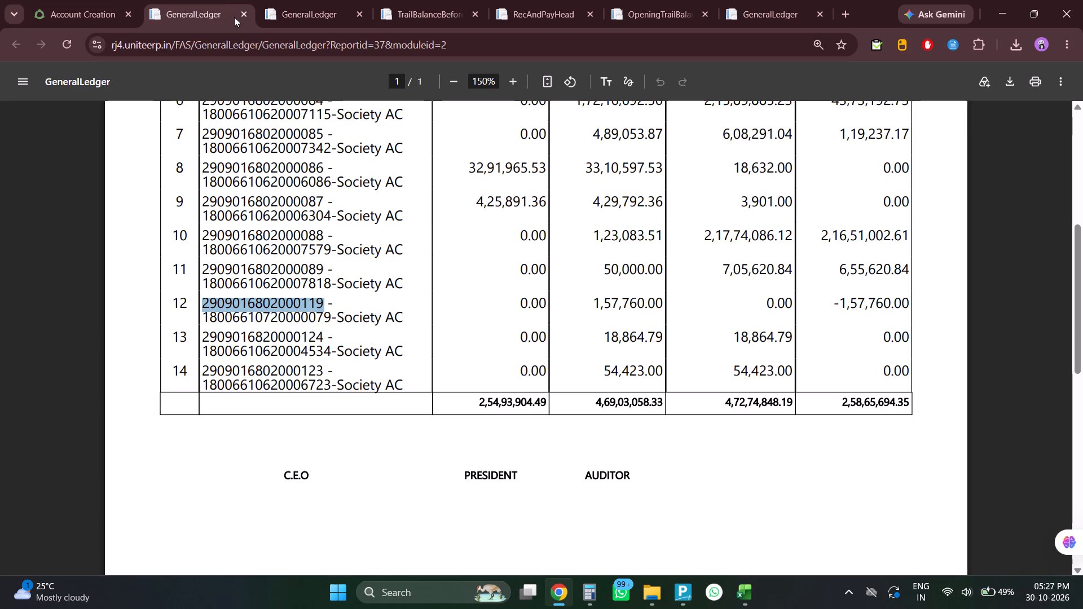
drag(204, 315, 259, 314)
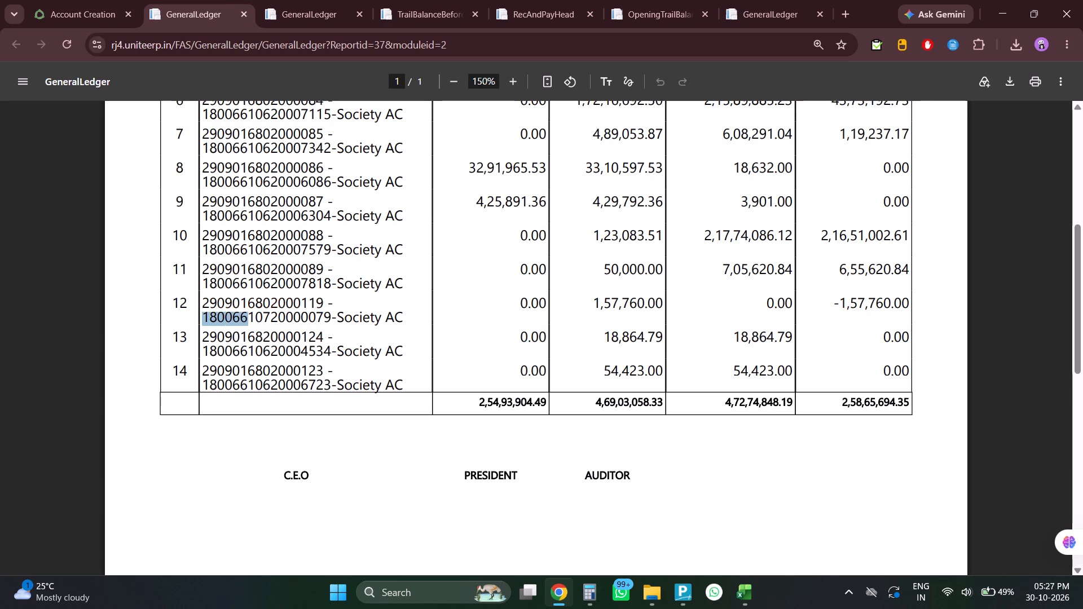
drag(259, 314, 331, 310)
key(ctrl+c)
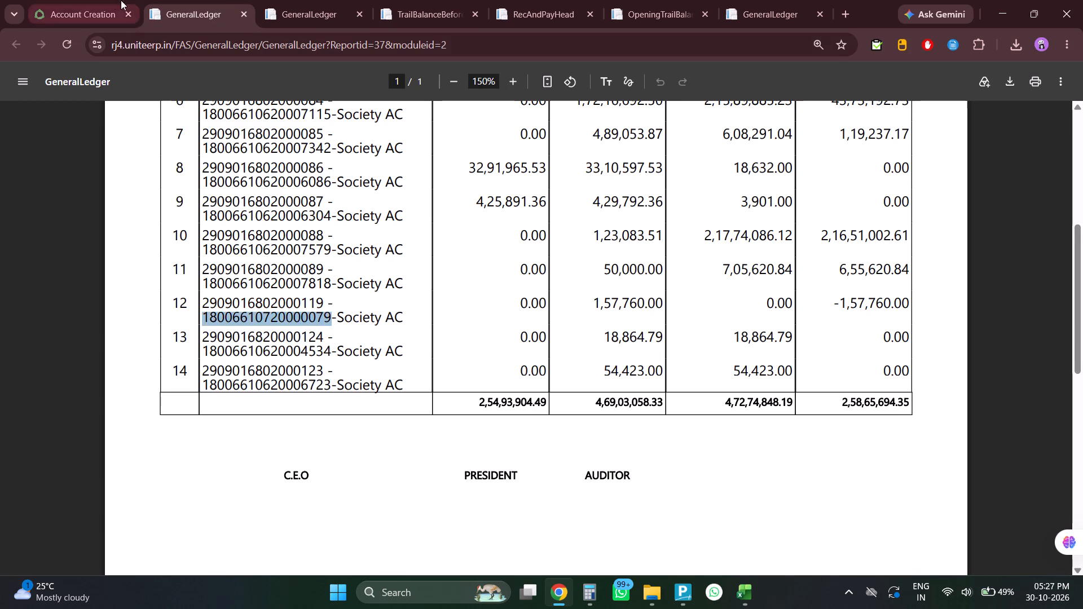
click(115, 0)
key(ctrl+v)
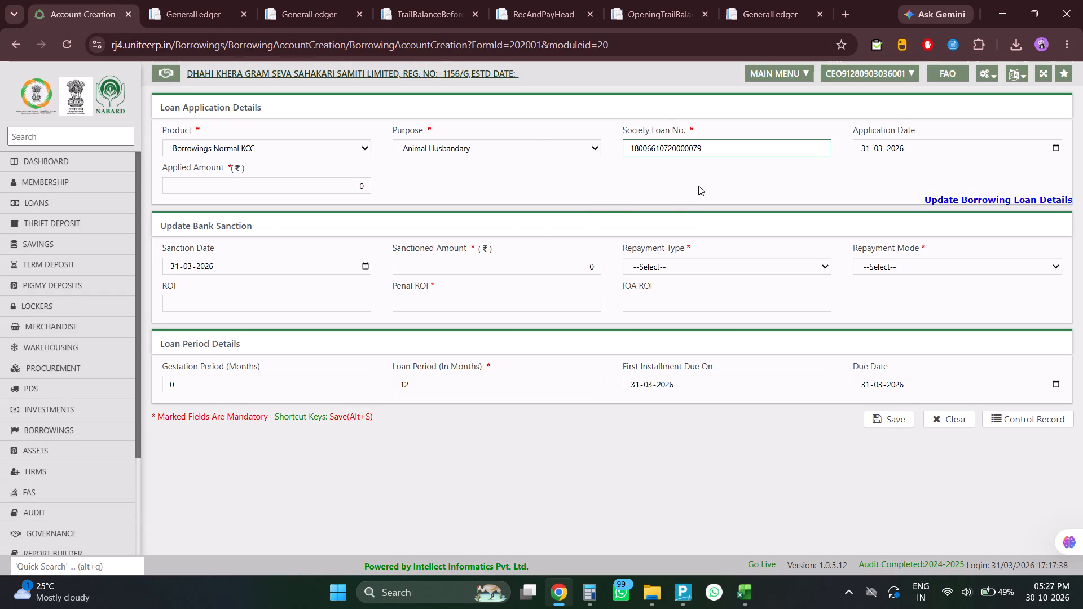
key(Left)
key(Left)
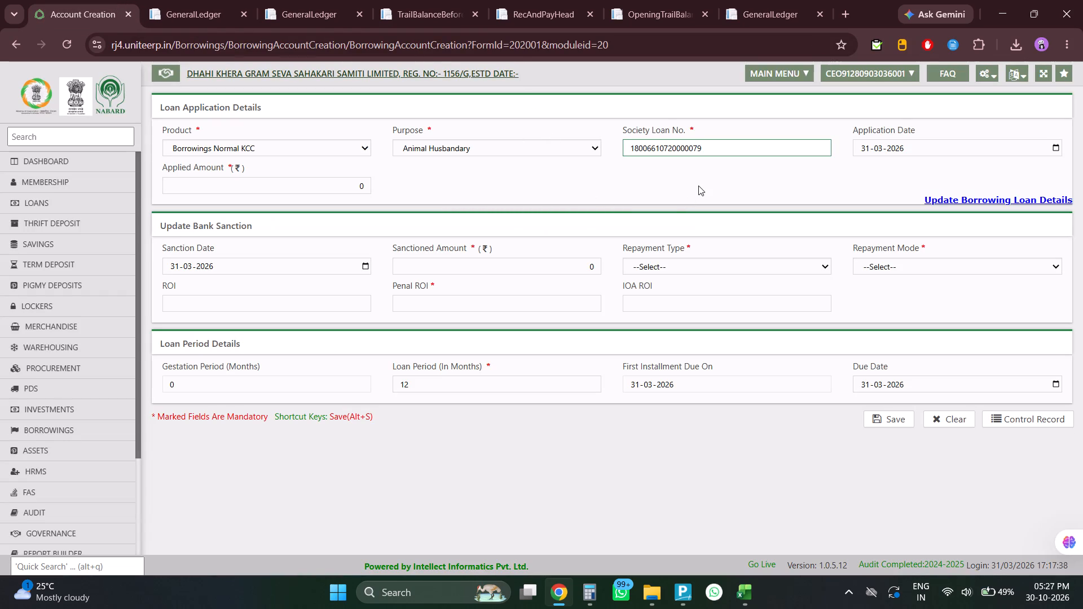
click(698, 186)
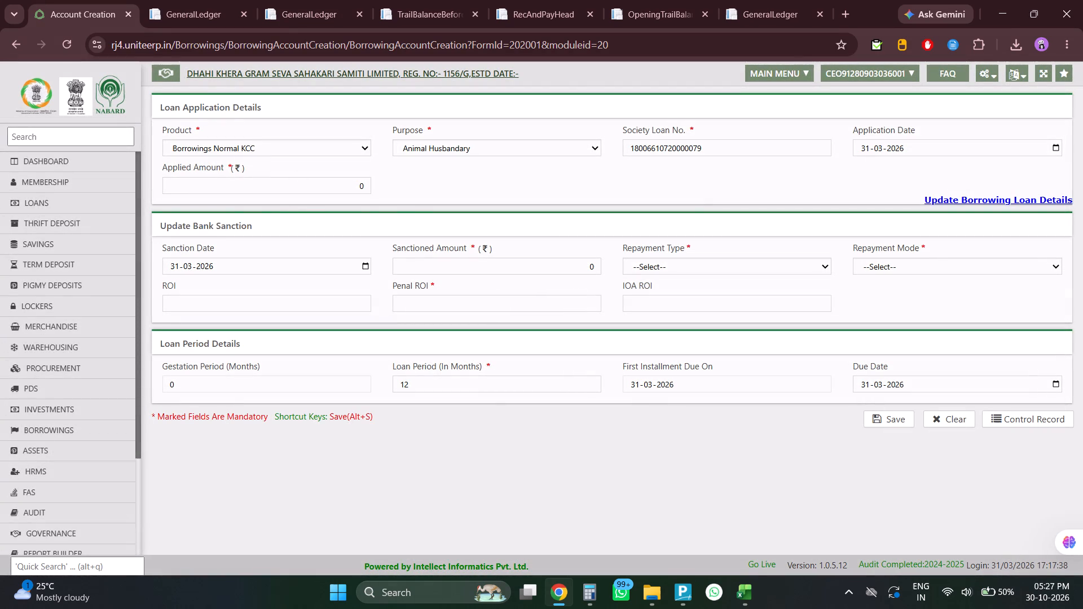
Set the applied amount to 10000000.
double_click(320, 186)
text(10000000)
Copy the full applied amount for reuse in the Sanctioned Amount field.
drag(322, 188, 353, 188)
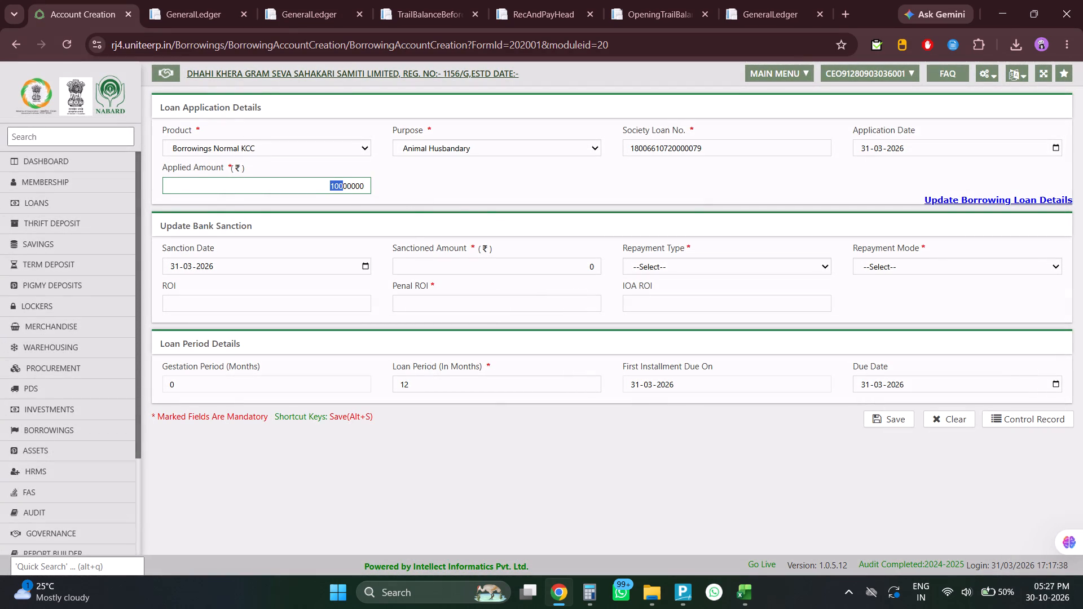
drag(353, 188, 379, 186)
key(ctrl+c)
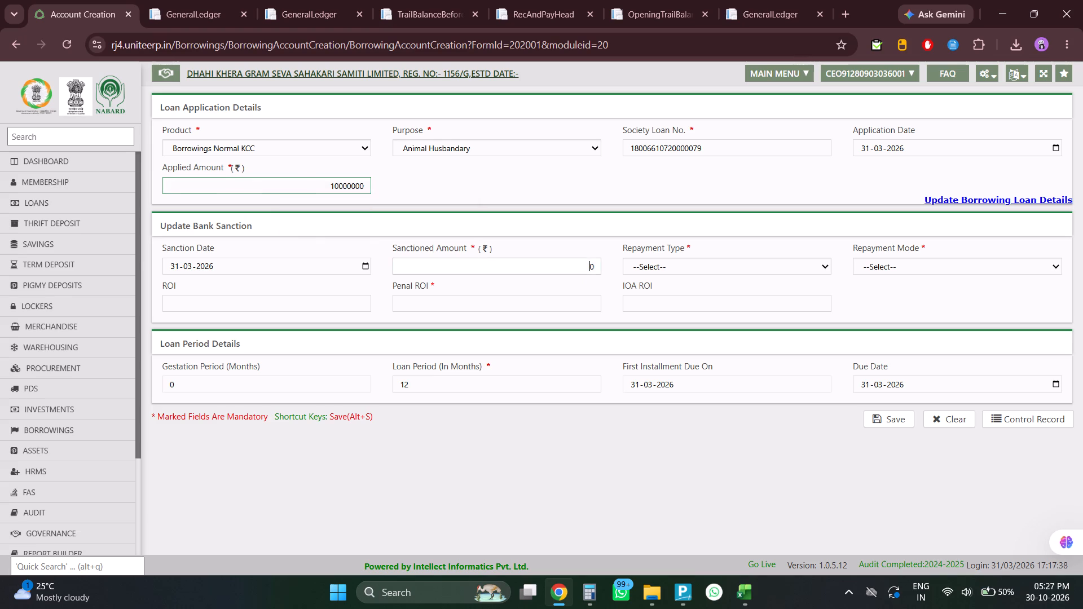